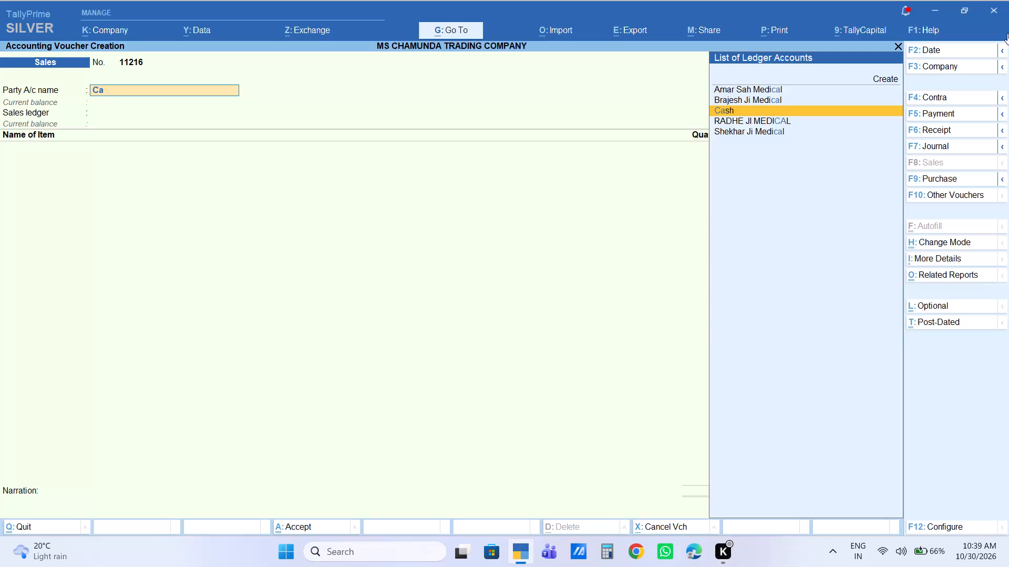
# Set Cash as the party of sales voucher 11216, keeping a blank address, Bihar as the state and SALES as the ledger.
pyautogui.press('Return')
pyautogui.press('Return')
pyautogui.press('Return')
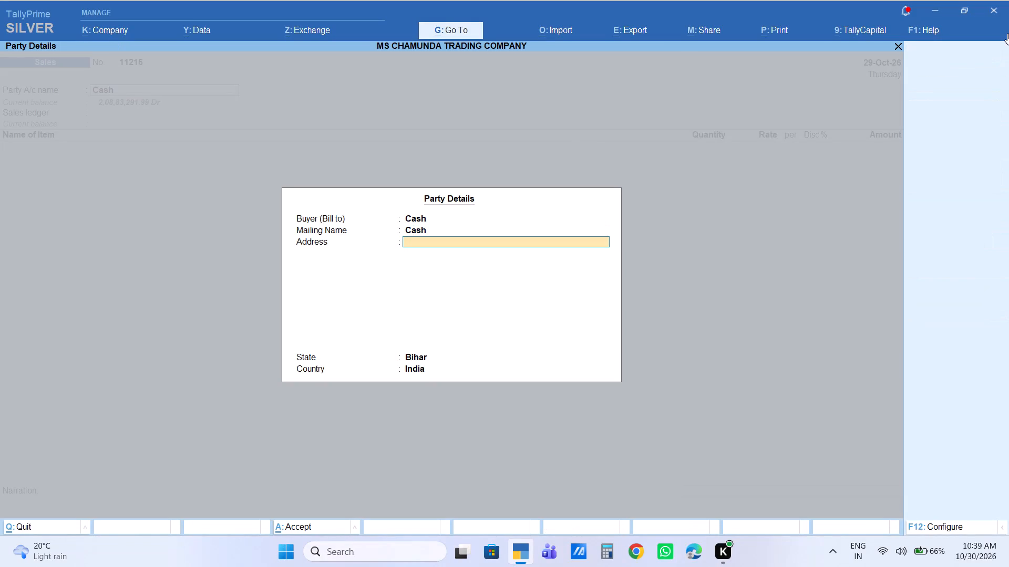
pyautogui.press('Return')
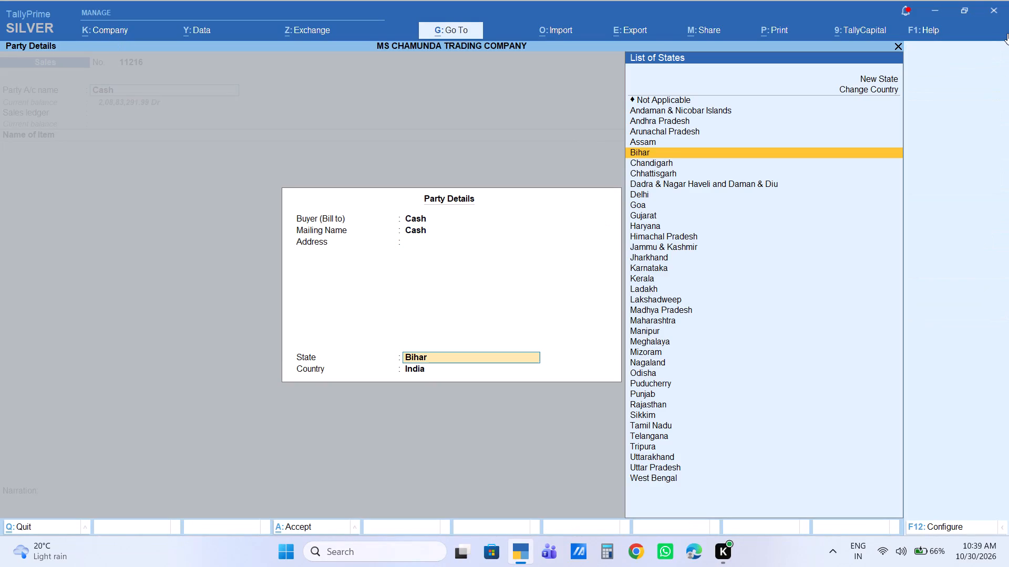
pyautogui.press('Return')
pyautogui.press('Return')
pyautogui.press('Return')
# Add the stock item Kismis 100g with quantity 1 at its default rate and save the sales voucher.
pyautogui.press('BackSpace')
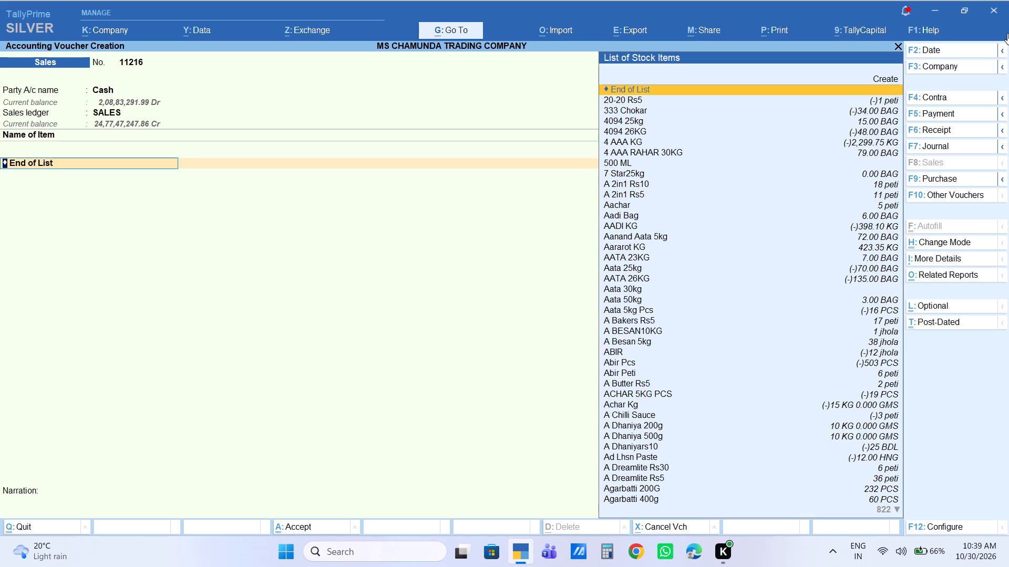
pyautogui.write('kismis')
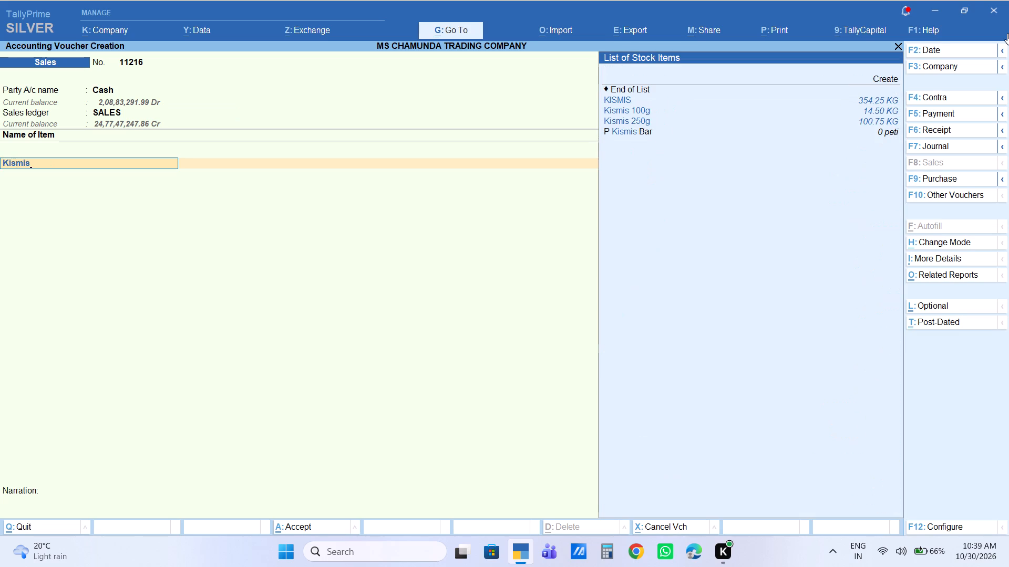
pyautogui.press('Down')
pyautogui.press('Down')
pyautogui.press('Return')
pyautogui.press('1')
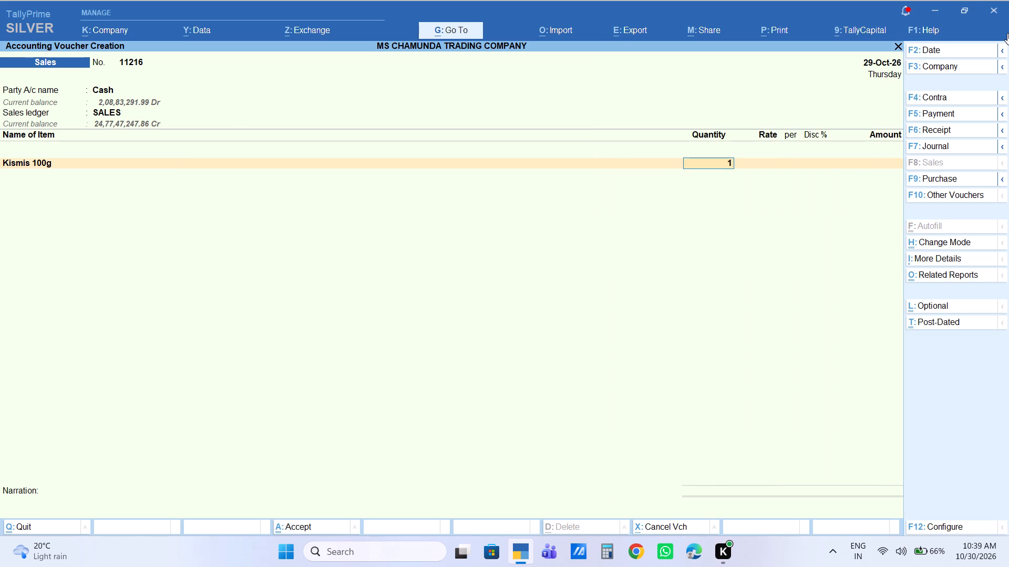
pyautogui.press('Return')
pyautogui.press('Return')
pyautogui.press('Return')
pyautogui.hotkey('ctrl', 'a')
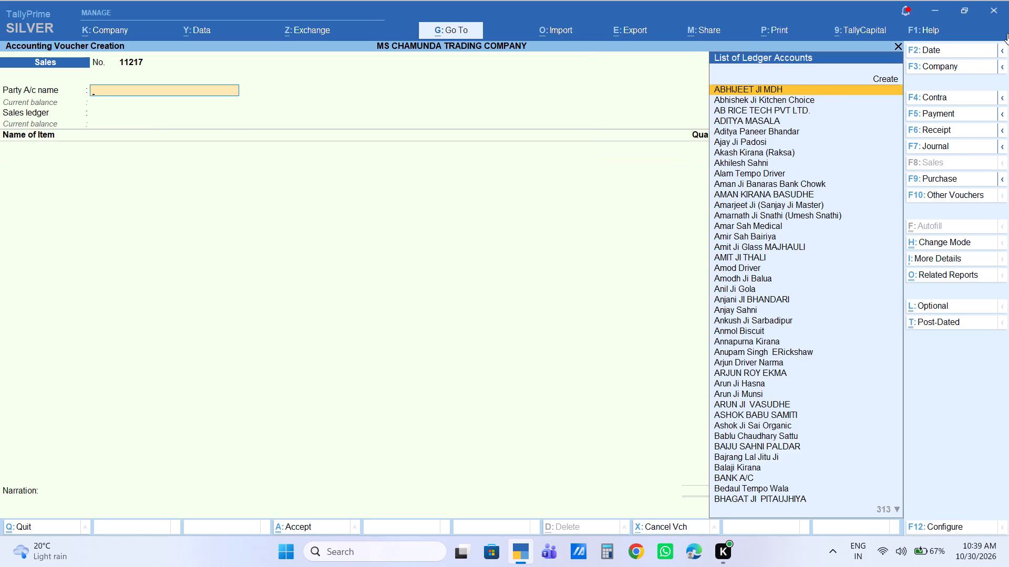
# Set Cash as the party of sales voucher 11217, keeping a blank address, Bihar as the state and SALES as the ledger.
pyautogui.write('cas')
pyautogui.press('Return')
pyautogui.press('Return')
pyautogui.press('Return')
pyautogui.press('Return')
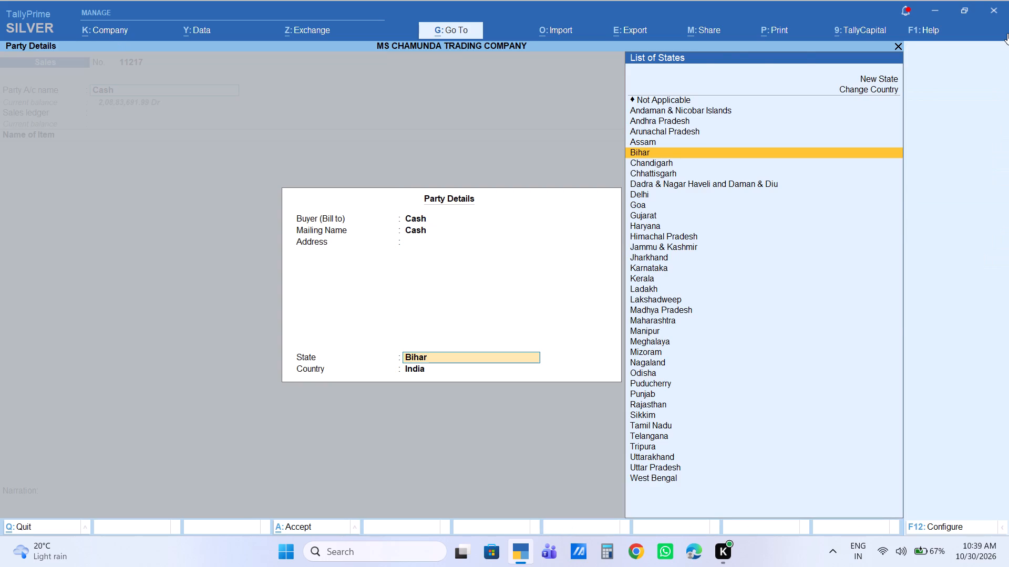
pyautogui.press('Return')
pyautogui.press('Return')
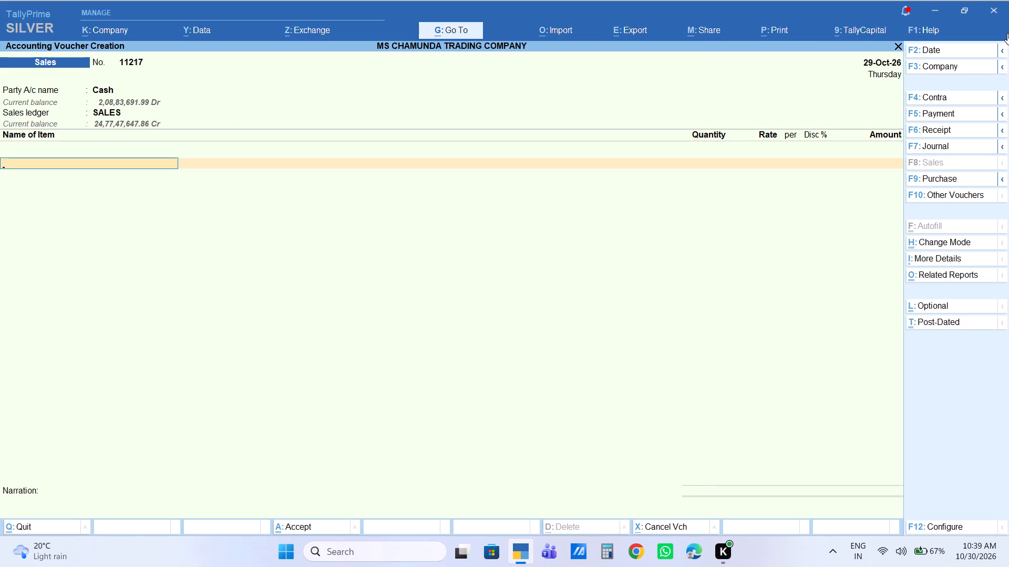
# Add the item M Methi 50g Pcs to the voucher with a quantity of 10 PCS and an amount of 436.
pyautogui.write('m met')
pyautogui.press('Down')
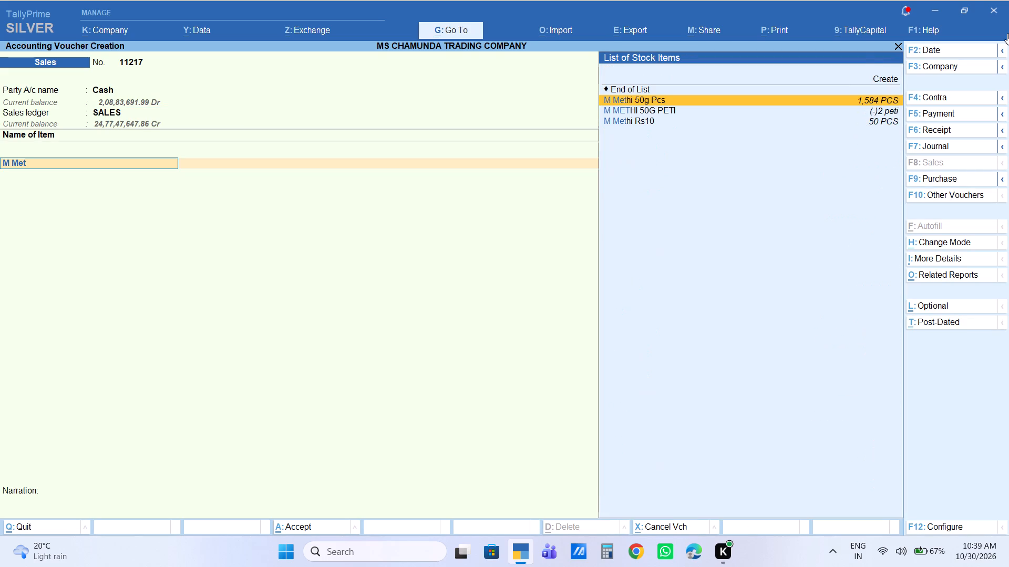
pyautogui.press('Return')
pyautogui.write('10')
pyautogui.press('Return')
pyautogui.press('Return')
pyautogui.press('Return')
pyautogui.press('Return')
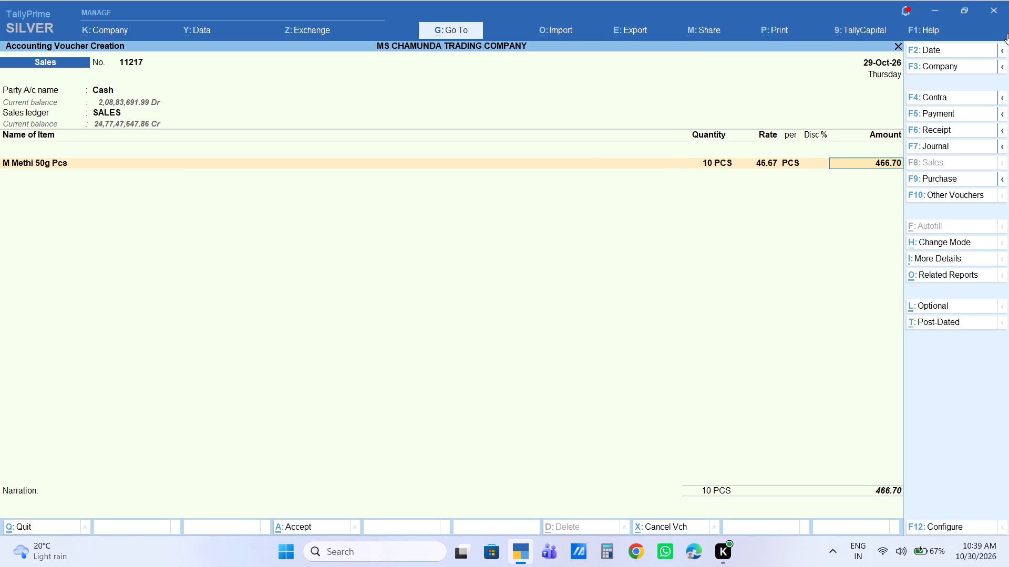
pyautogui.write('436')
pyautogui.press('Return')
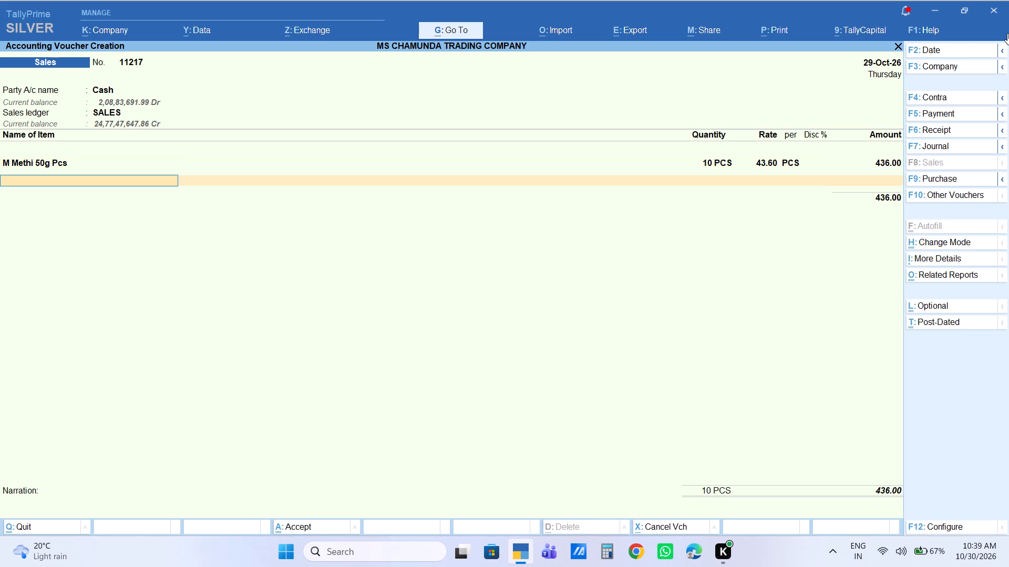
# Add the item Gol Mol 1kg to the voucher with a quantity of 2 KG at its default rate.
pyautogui.write('golmo')
pyautogui.press('Down')
pyautogui.press('Return')
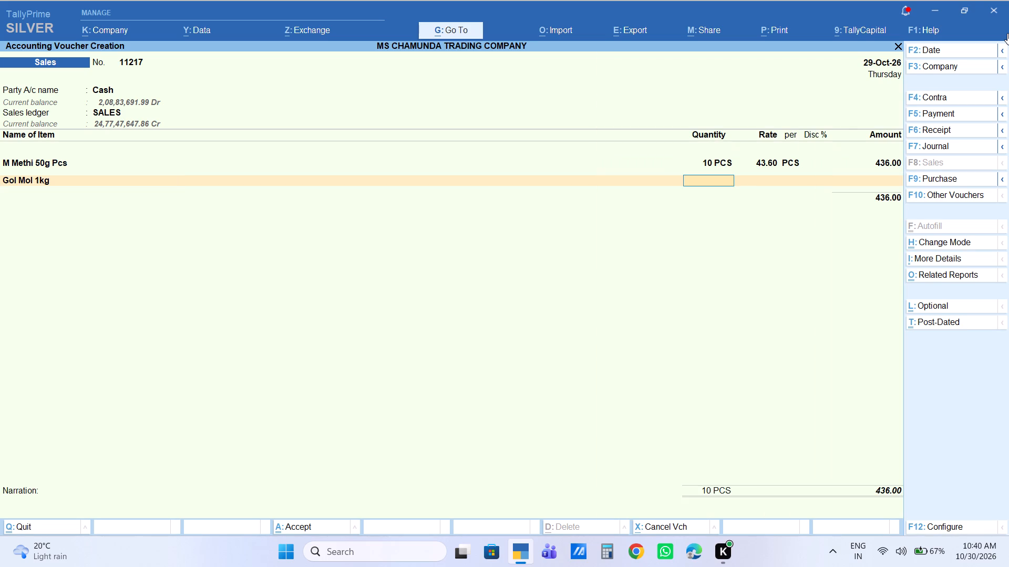
pyautogui.press('2')
pyautogui.press('Return')
pyautogui.press('Return')
pyautogui.press('Return')
pyautogui.press('Return')
pyautogui.press('Return')
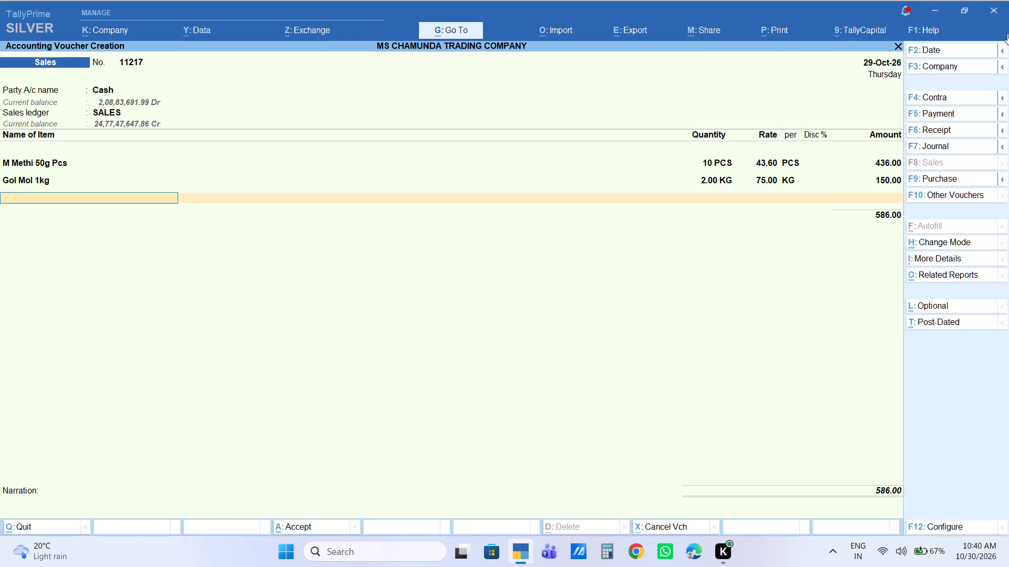
# Add the item WHITE TIGER 26kg to the voucher with a quantity of 1 BAG and an amount of 1575.
pyautogui.write('white')
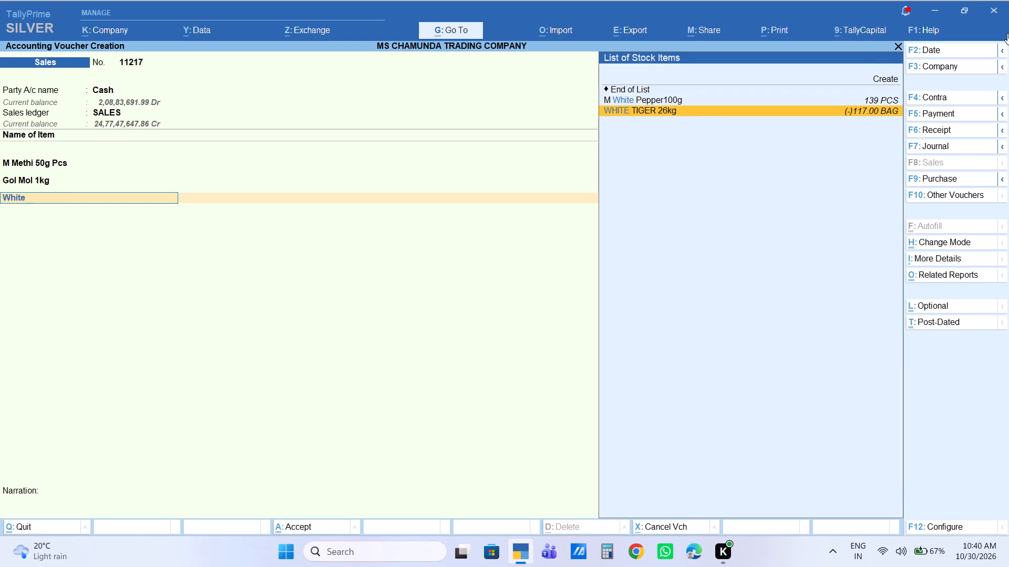
pyautogui.press('Return')
pyautogui.press('1')
pyautogui.press('Return')
pyautogui.press('Return')
pyautogui.press('Return')
pyautogui.press('Return')
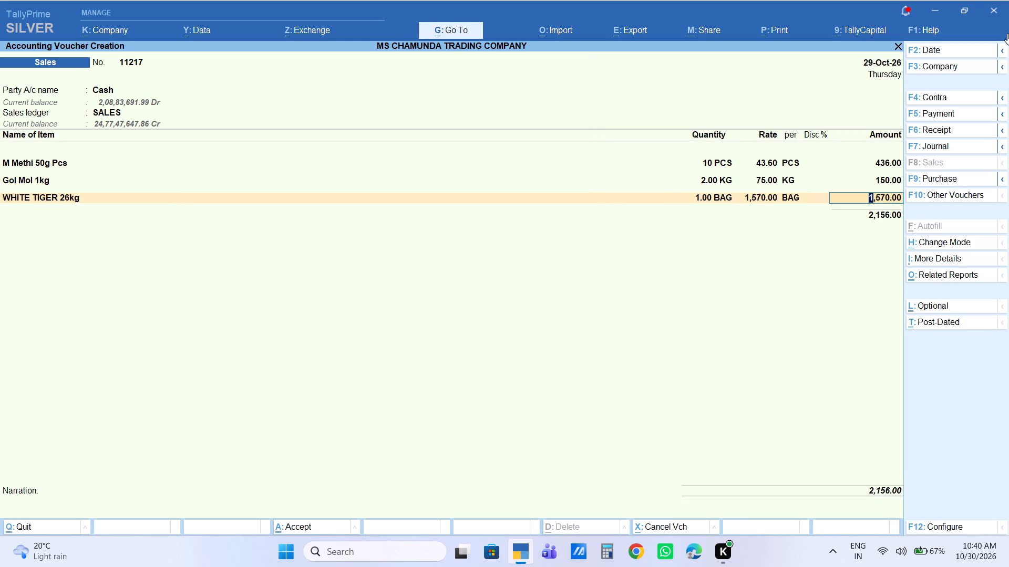
pyautogui.write('1575')
pyautogui.press('Return')
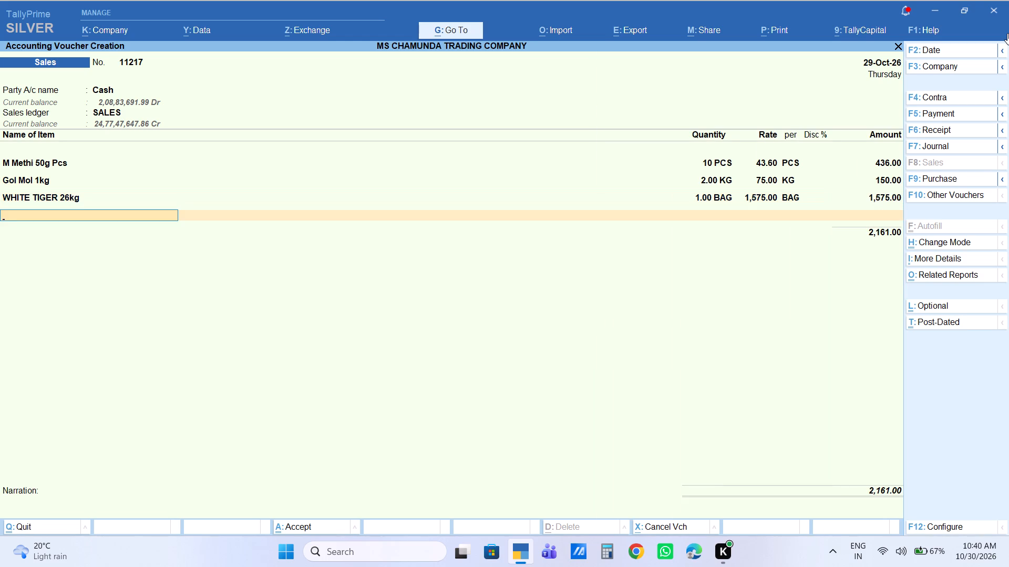
# Add the item Royal Goranga26kg to the voucher with a quantity of 1 BAG at its default rate.
pyautogui.write('roya')
pyautogui.press('Down')
pyautogui.press('Return')
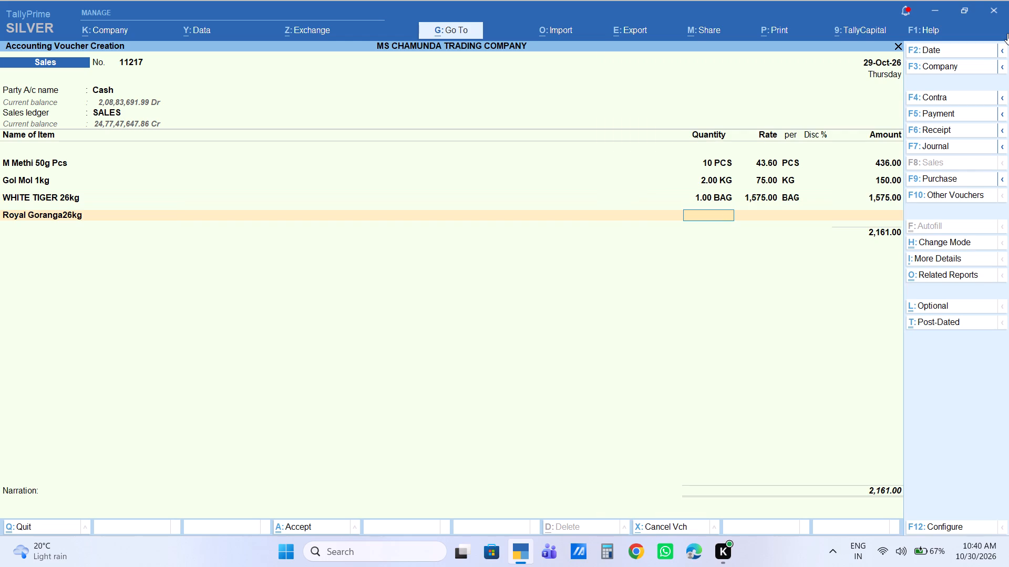
pyautogui.write('12')
pyautogui.press('BackSpace')
pyautogui.press('Return')
pyautogui.press('Return')
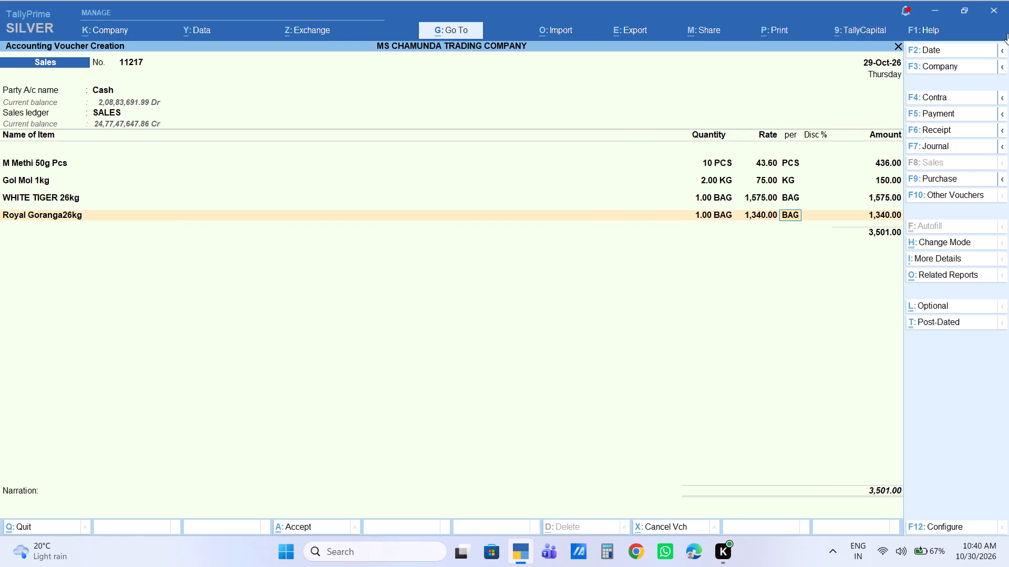
pyautogui.press('Return')
pyautogui.press('Return')
pyautogui.press('Return')
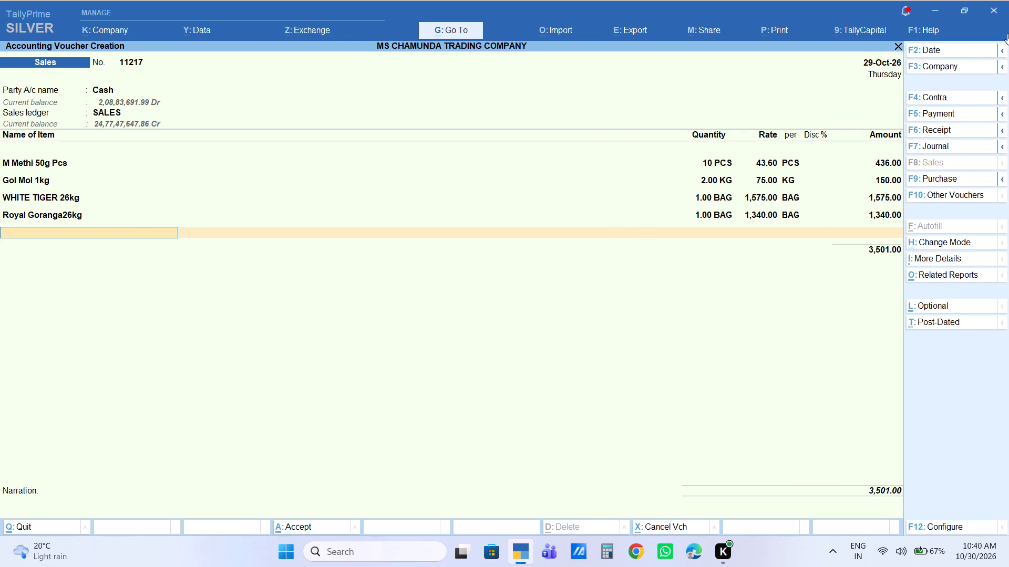
# Add the item R Chai Rs10 to the voucher with a quantity of 1 BDL at its default rate.
pyautogui.write('r chai')
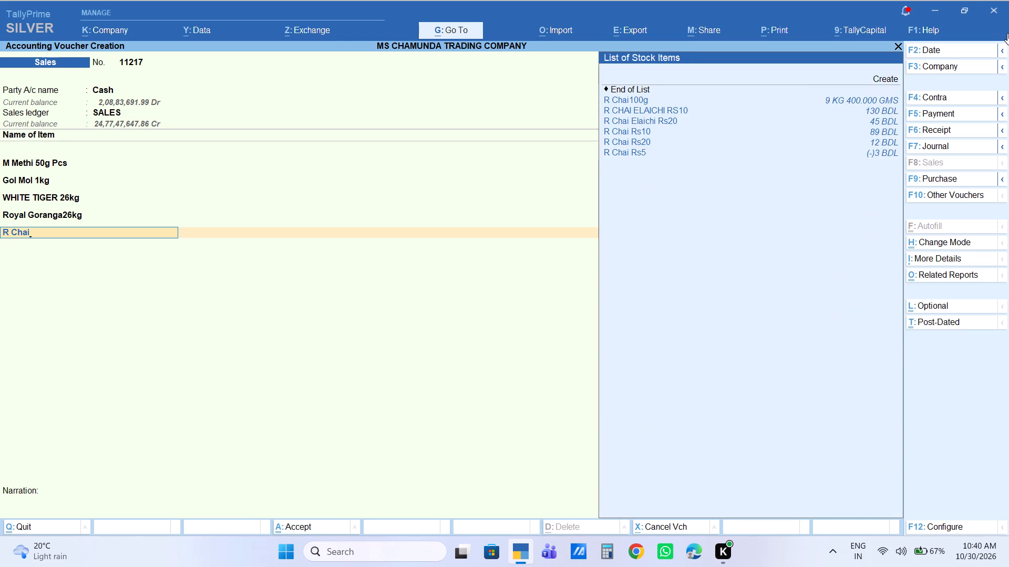
pyautogui.press('Down')
pyautogui.press('Down')
pyautogui.press('Down')
pyautogui.press('Down')
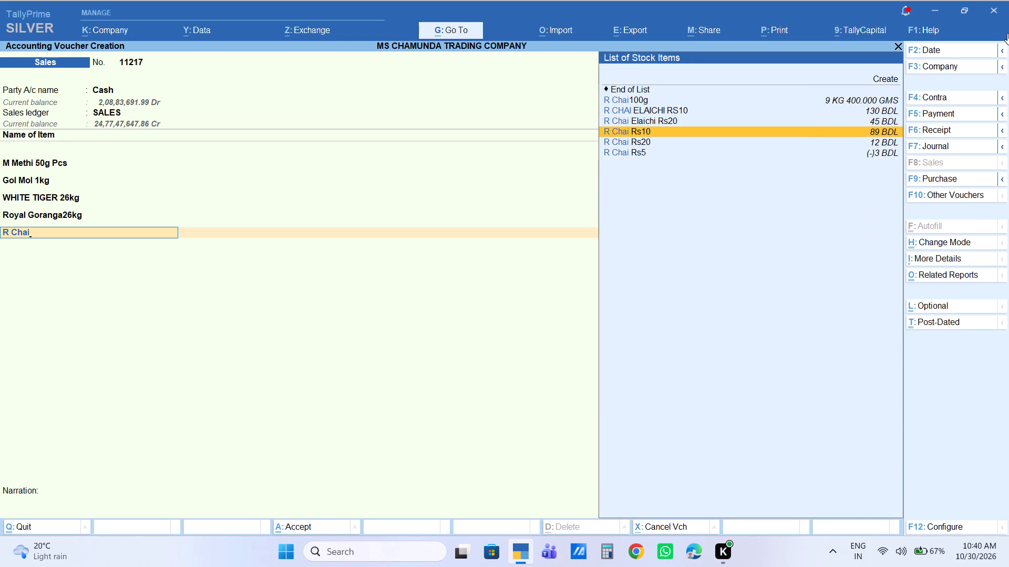
pyautogui.press('Return')
pyautogui.press('1')
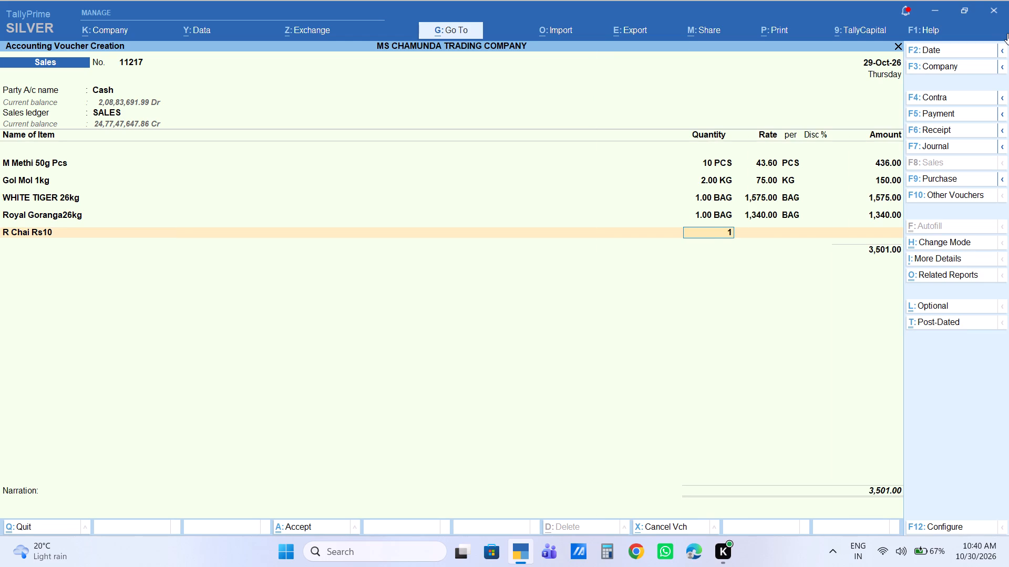
pyautogui.press('Return')
pyautogui.press('Return')
pyautogui.press('Return')
pyautogui.press('Return')
pyautogui.press('Return')
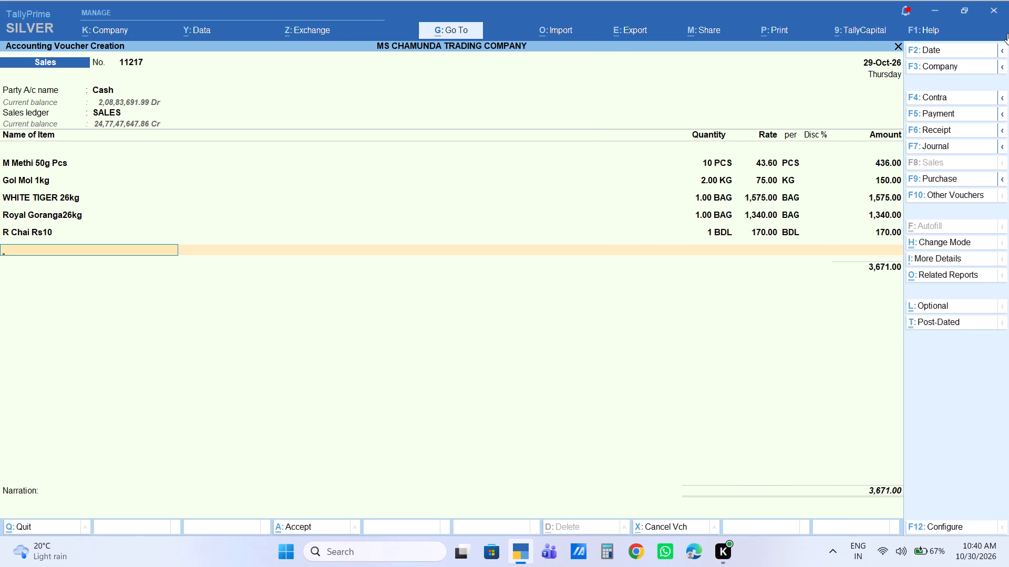
# Add the item Khara Garam Rs10 to the voucher with a quantity of 1 BDL at its default rate.
pyautogui.write('khara gara')
pyautogui.press('Down')
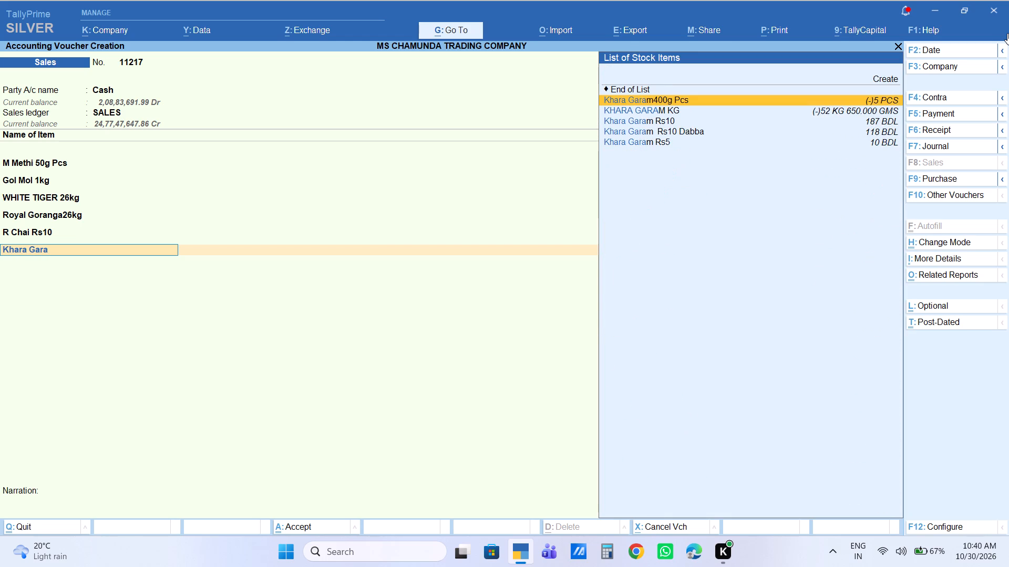
pyautogui.press('Down')
pyautogui.press('Down')
pyautogui.press('Return')
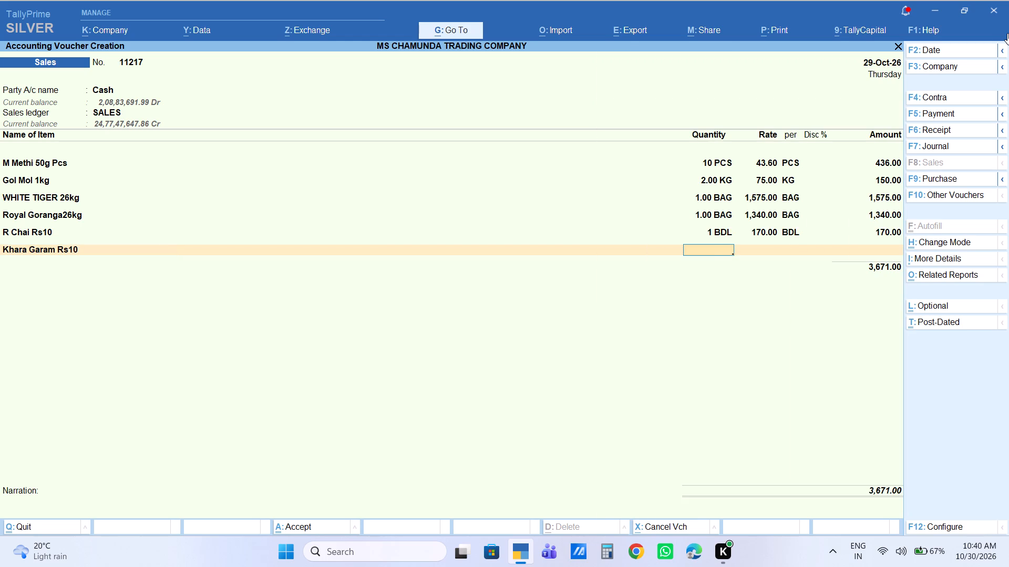
pyautogui.press('1')
pyautogui.press('Return')
pyautogui.press('Return')
pyautogui.press('Return')
pyautogui.press('Return')
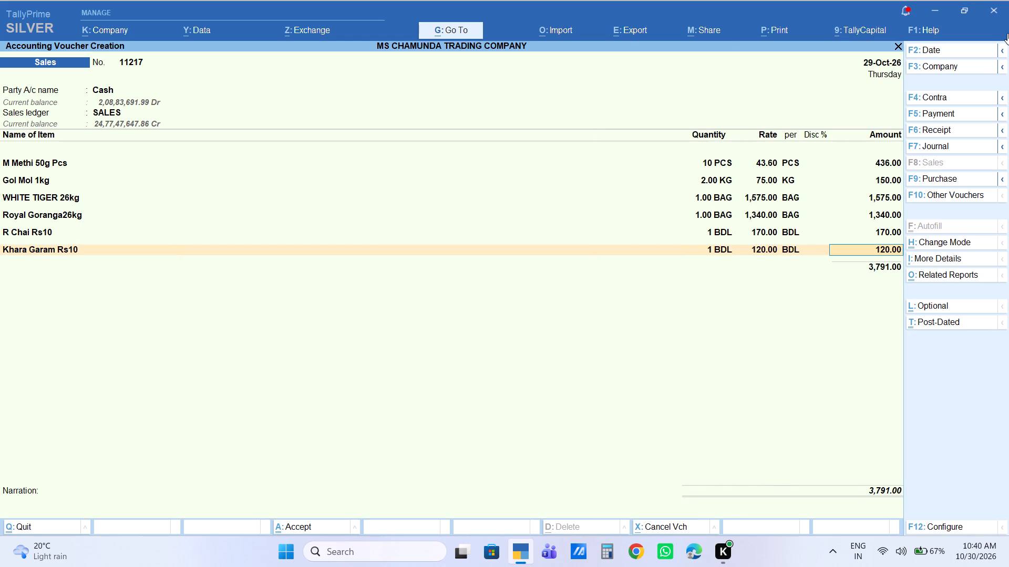
pyautogui.press('Return')
# Add the item LAHSUN B to the voucher with a quantity of 2 KG at its default rate.
pyautogui.write('lahs')
pyautogui.press('Down')
pyautogui.press('Down')
pyautogui.press('Down')
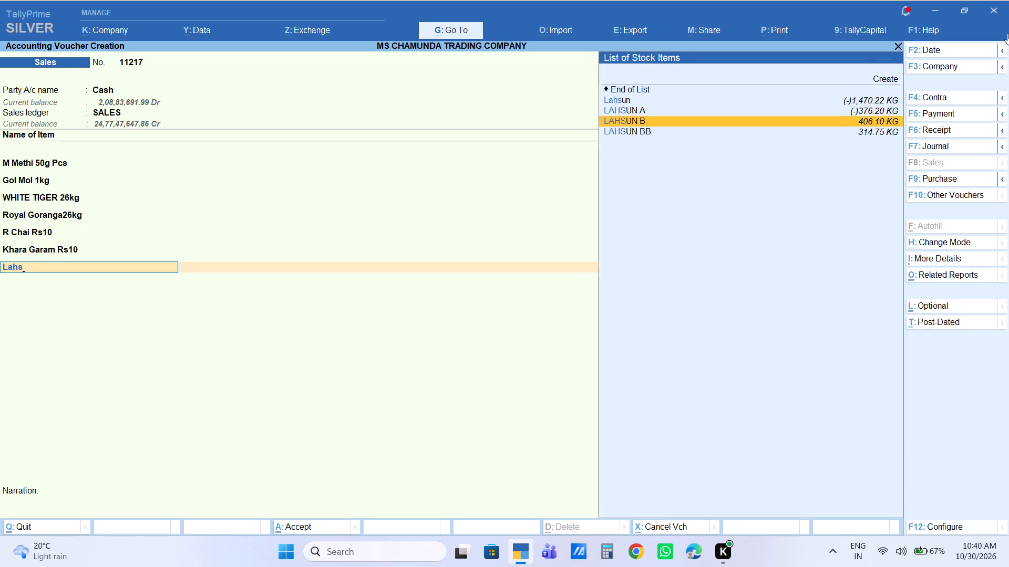
pyautogui.press('Return')
pyautogui.press('2')
pyautogui.press('Return')
pyautogui.press('Return')
pyautogui.press('Return')
pyautogui.press('Return')
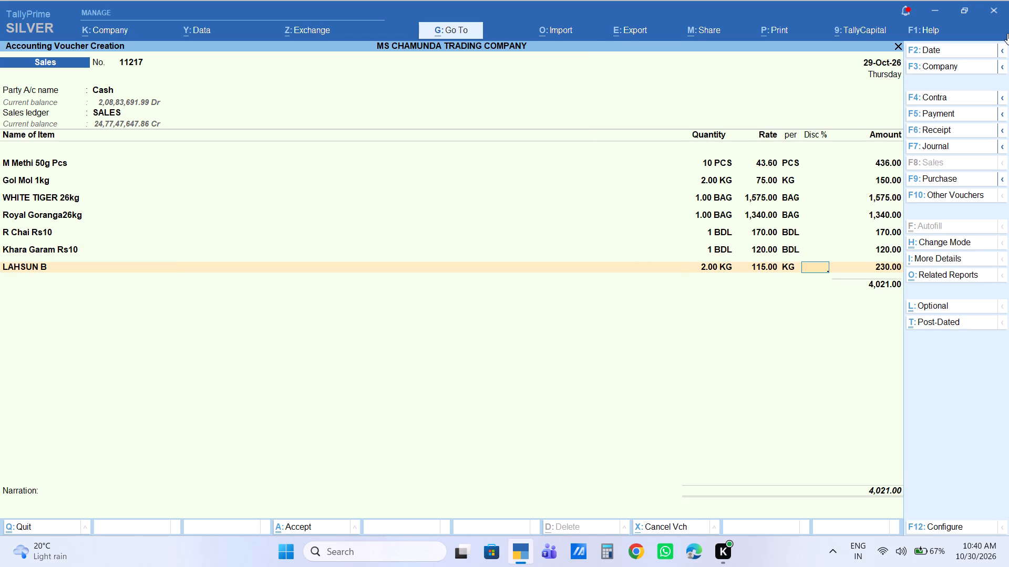
pyautogui.press('Return')
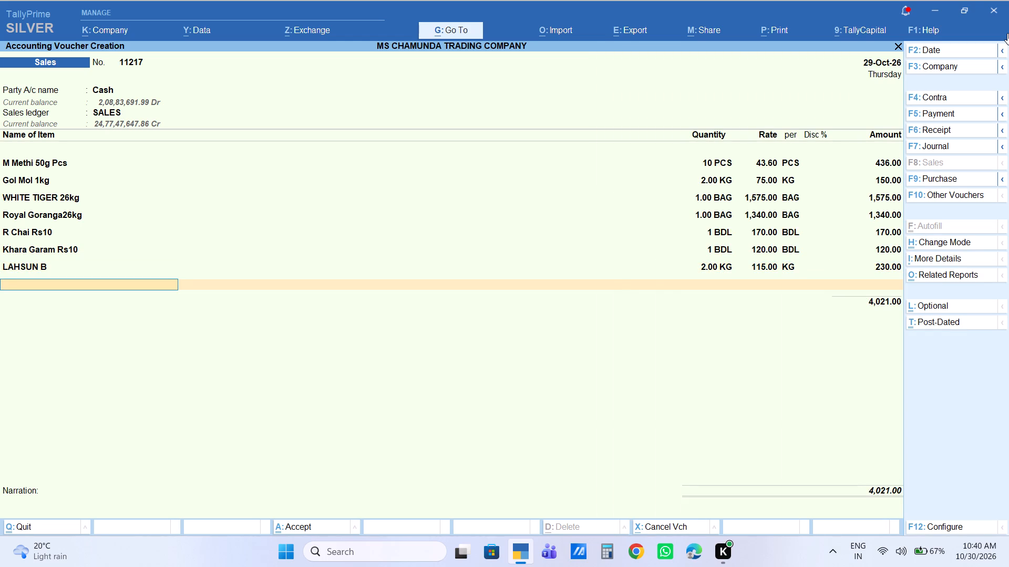
# Add the item Kabli Chana Loose to the voucher with a quantity of 1 KG and an amount of 100.
pyautogui.write('kabli')
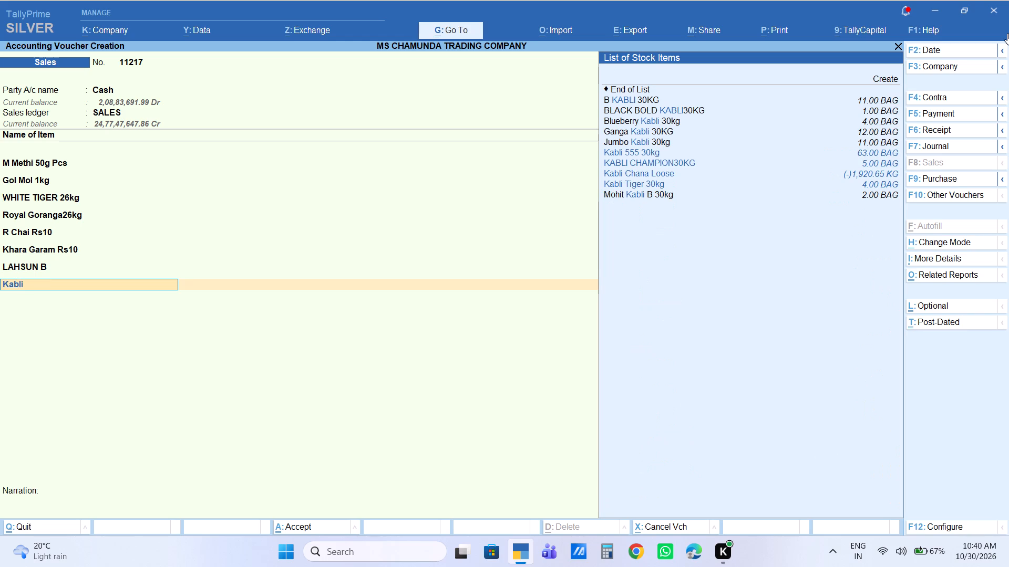
pyautogui.press('Down')
pyautogui.press('Down')
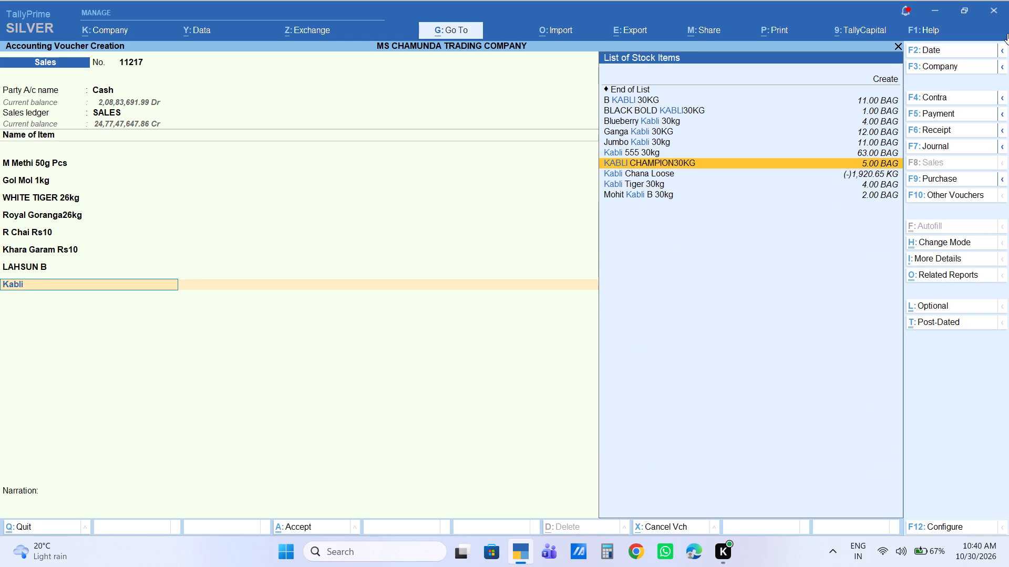
pyautogui.press('Down')
pyautogui.press('Return')
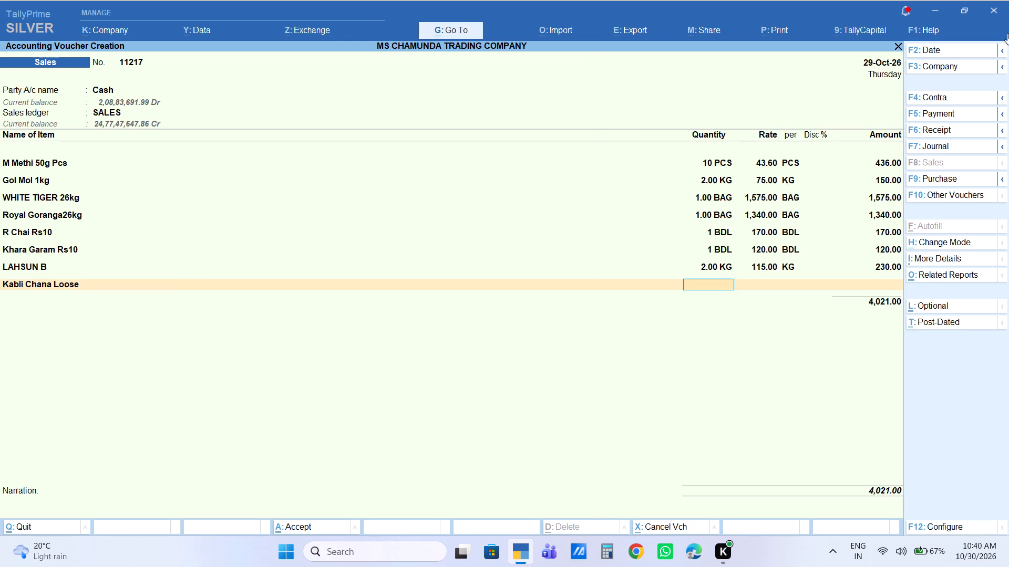
pyautogui.press('1')
pyautogui.press('Return')
pyautogui.press('Return')
pyautogui.press('Return')
pyautogui.press('Return')
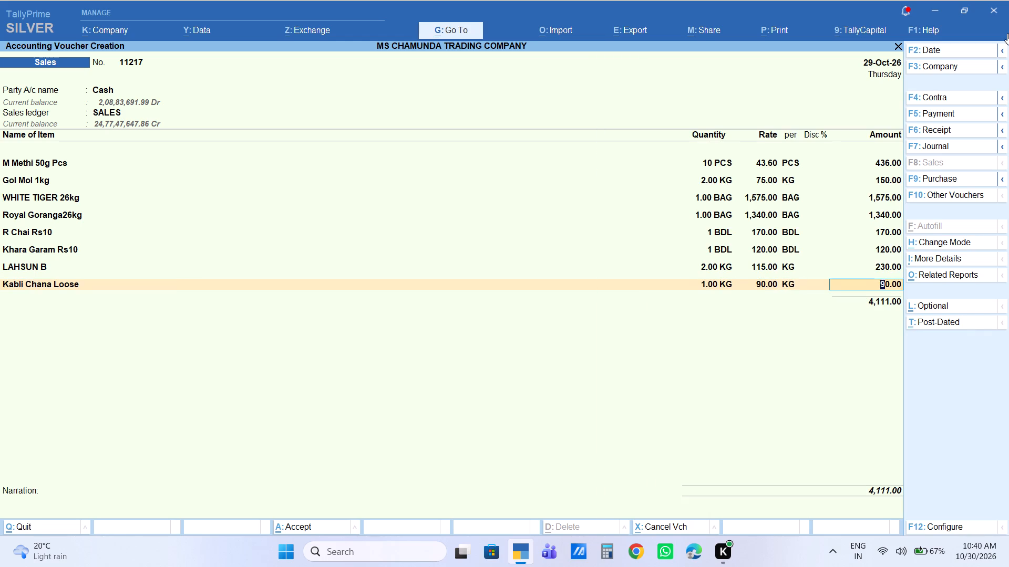
pyautogui.write('100')
pyautogui.press('Return')
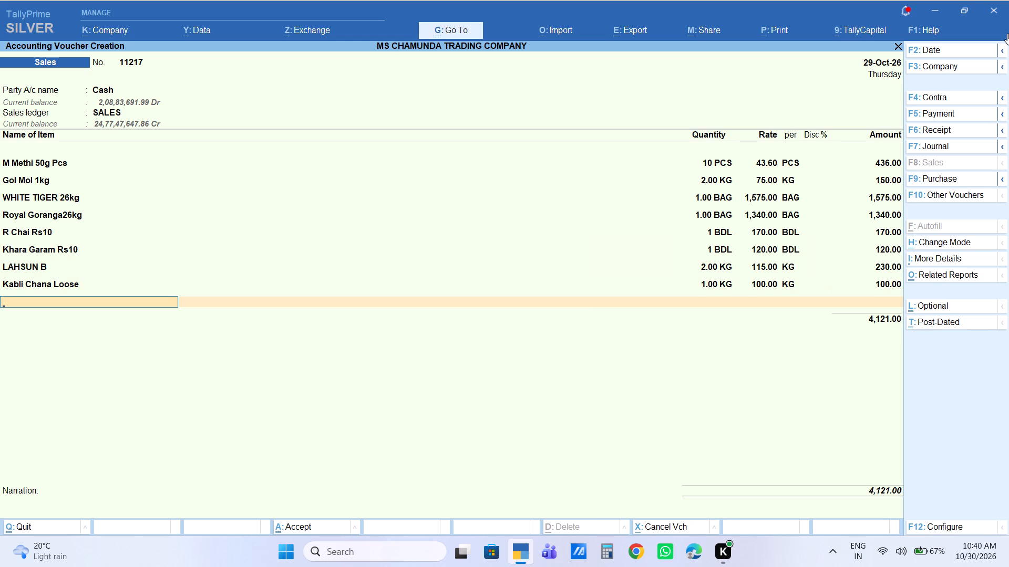
# Finish the item list, add a Labour Charge of 5 and save the voucher with a blank narration.
pyautogui.press('Return')
pyautogui.write('la')
pyautogui.press('Return')
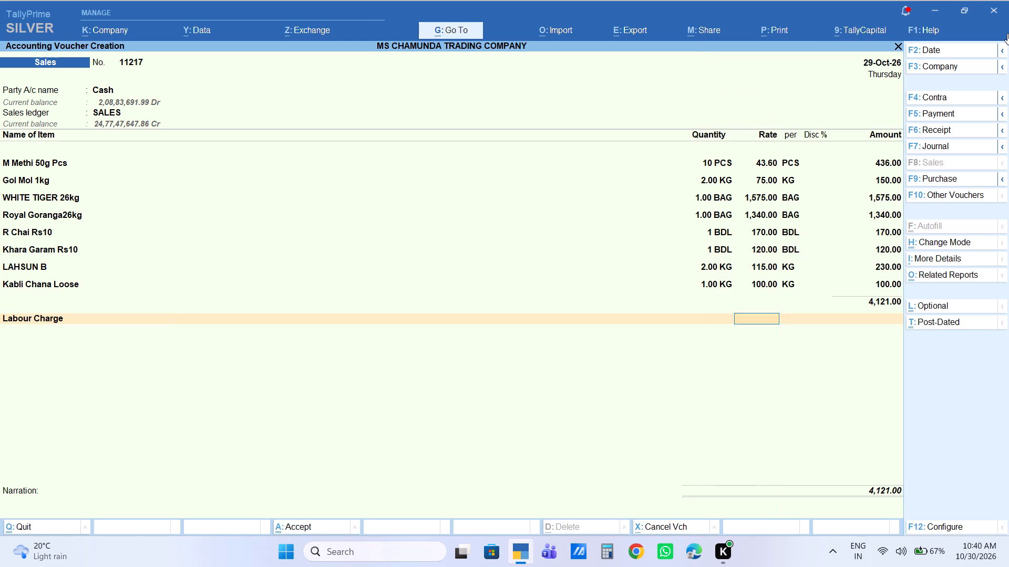
pyautogui.press('Return')
pyautogui.press('5')
pyautogui.press('Return')
pyautogui.press('Return')
pyautogui.press('Return')
pyautogui.press('Return')
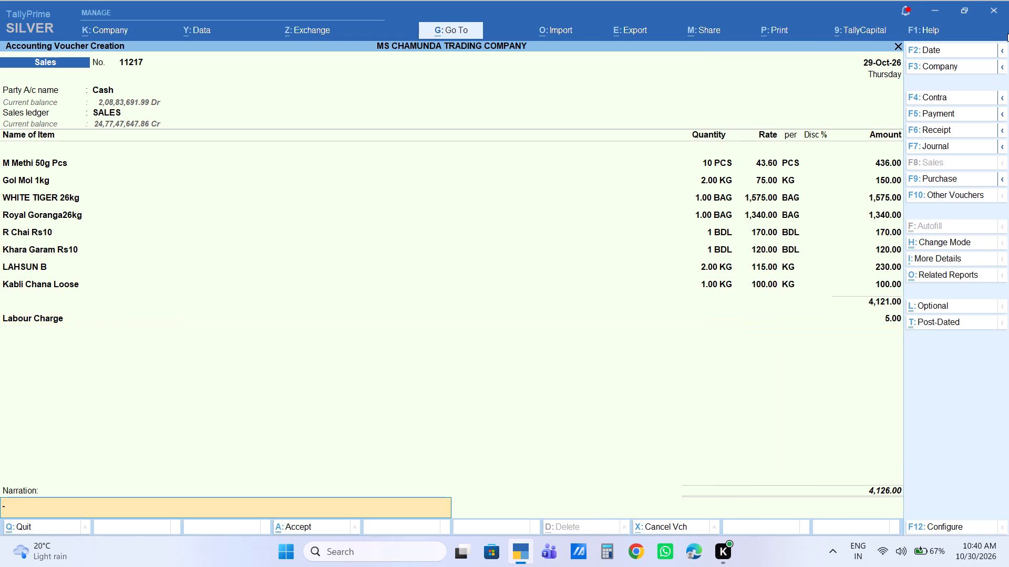
pyautogui.press('Return')
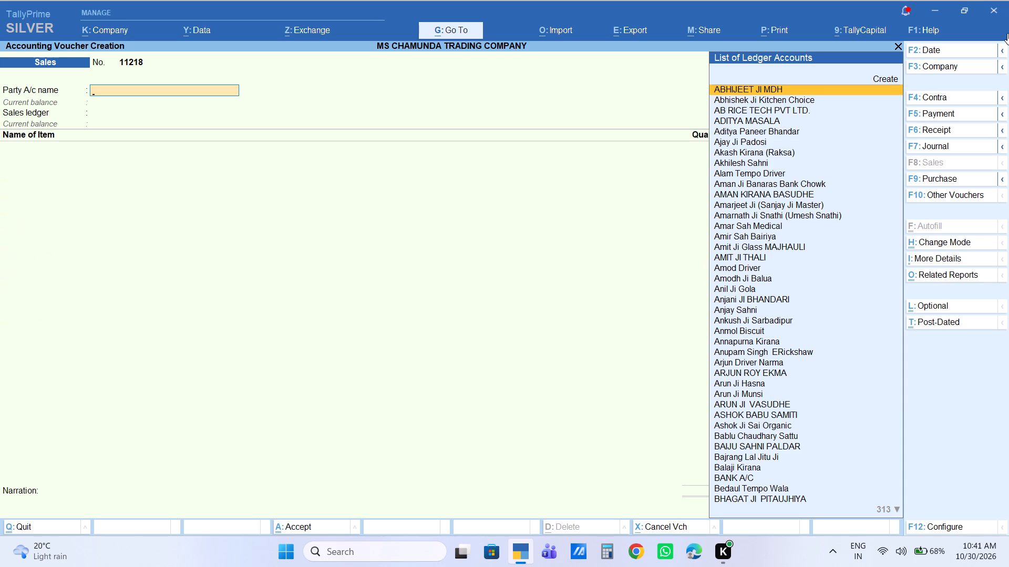
# Fill in the new sales voucher's header with party account Cash, a matching Rajiv Ji ledger as buyer, and sales ledger SALES.
pyautogui.write('cas')
pyautogui.press('Return')
pyautogui.press('Return')
pyautogui.press('Return')
pyautogui.press('BackSpace')
pyautogui.press('BackSpace')
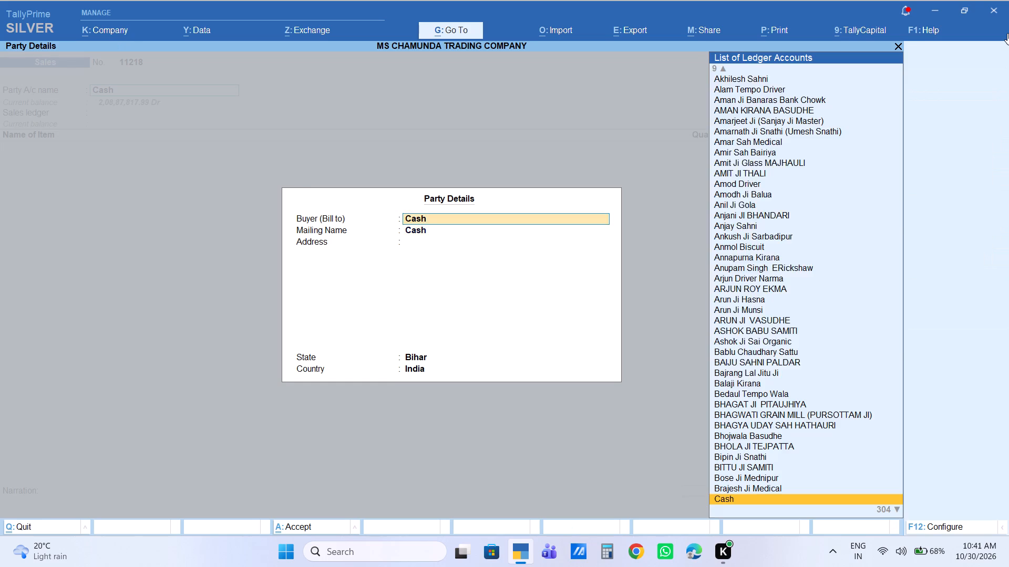
pyautogui.press('BackSpace')
pyautogui.press('Return')
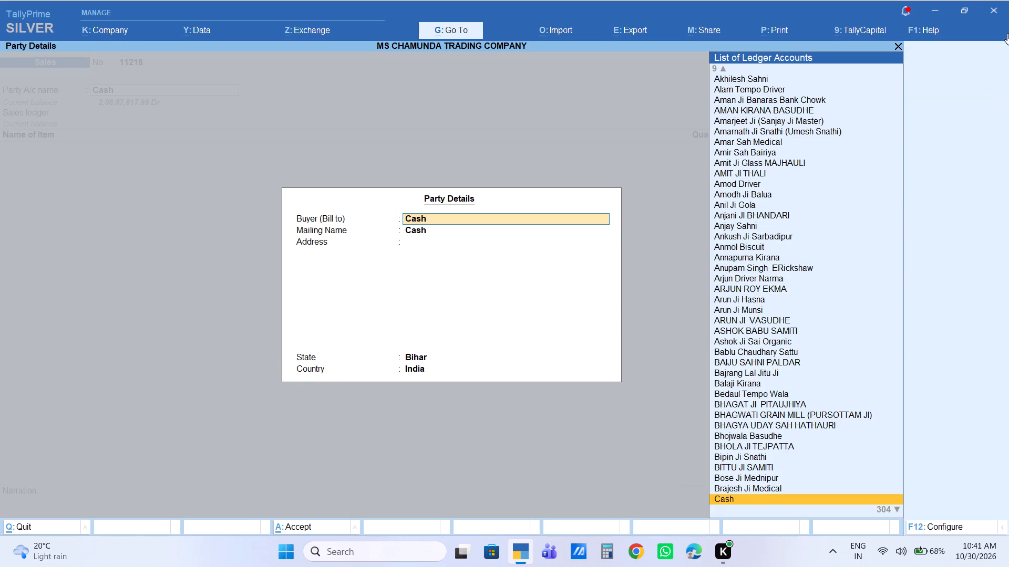
pyautogui.write('rajiv')
pyautogui.press('space')
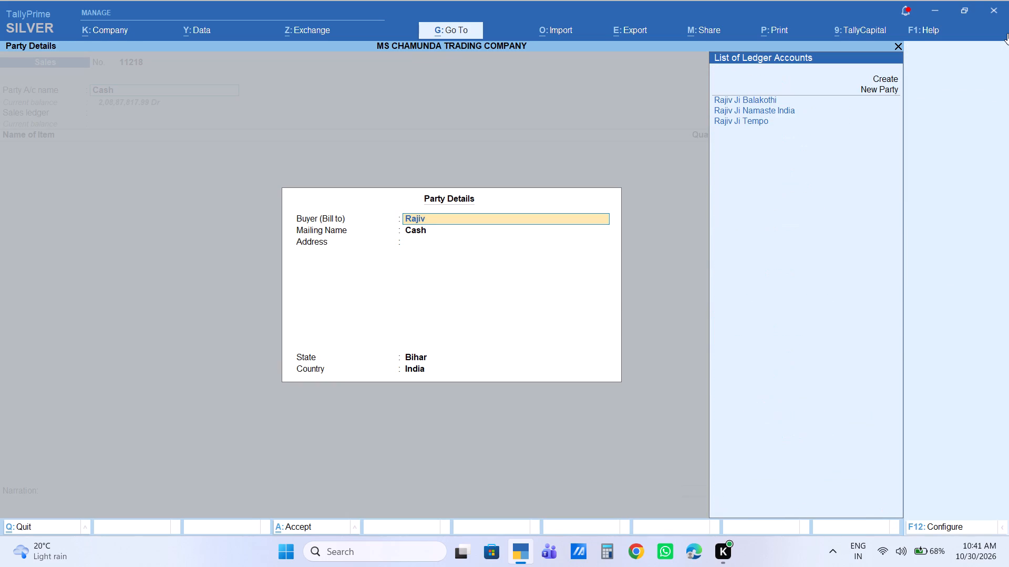
pyautogui.press('Down')
pyautogui.press('Down')
pyautogui.press('Down')
pyautogui.press('Return')
pyautogui.press('Return')
pyautogui.press('Return')
pyautogui.press('Return')
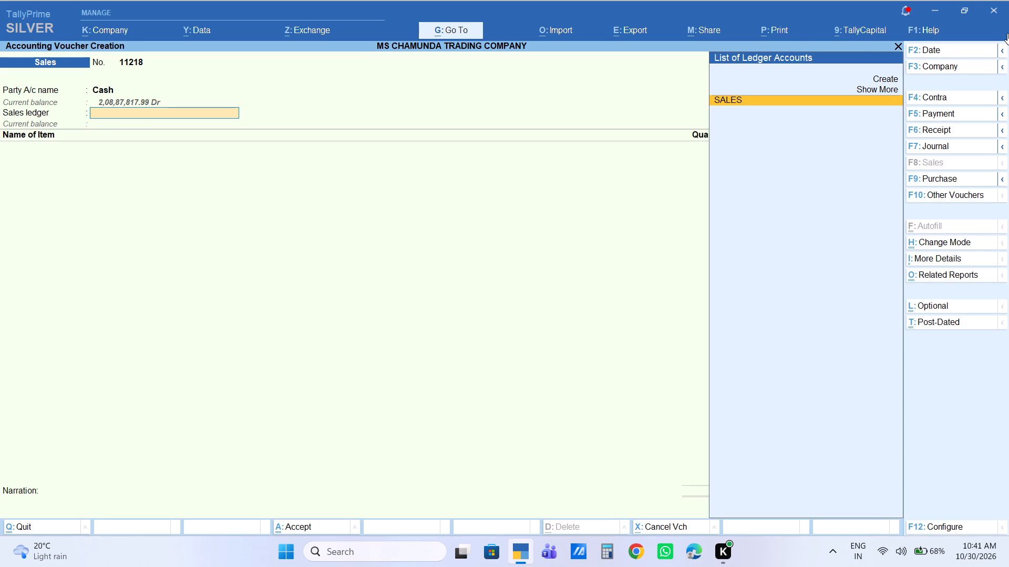
pyautogui.press('Return')
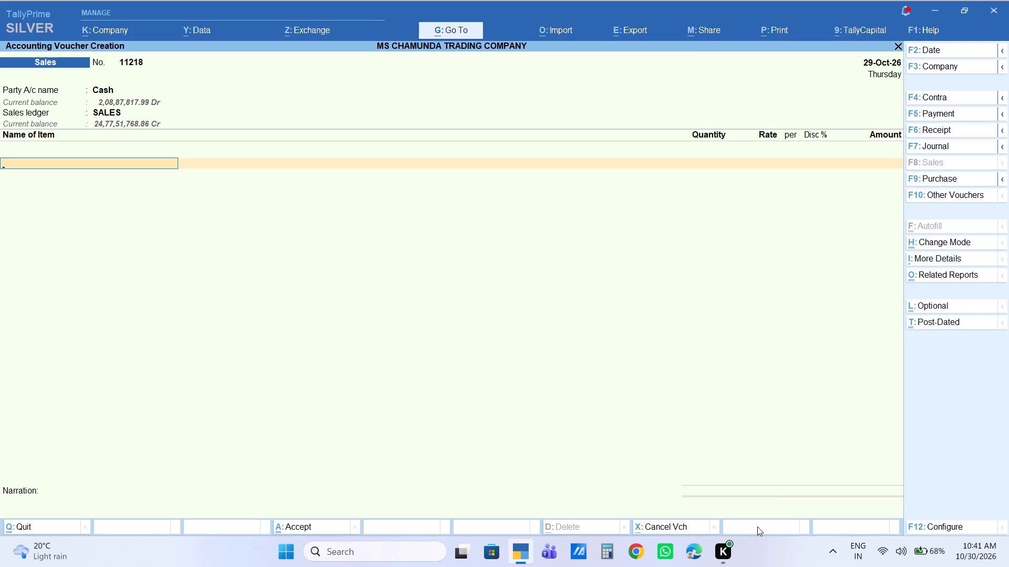
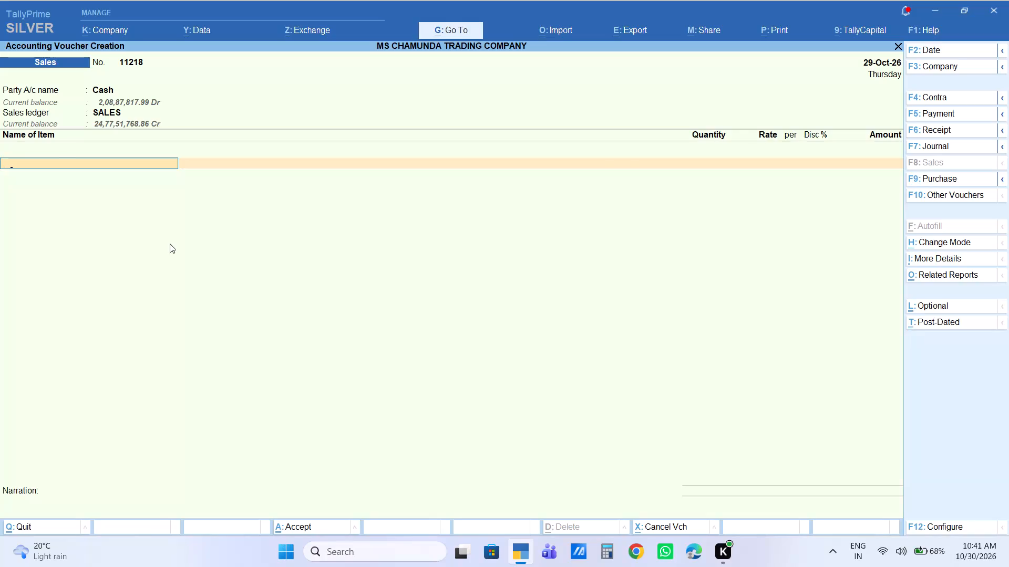
# Add the item WHITE TIGER 26kg to the voucher with a quantity of 4 BAG and an amount of 6344.
pyautogui.write('hite')
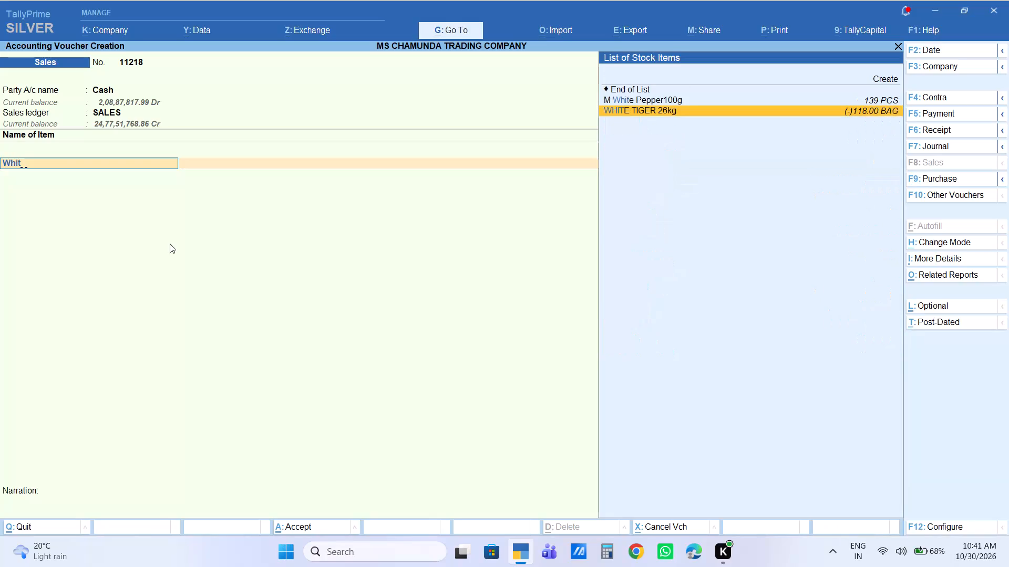
pyautogui.press('Return')
pyautogui.press('4')
pyautogui.press('Return')
pyautogui.press('Return')
pyautogui.press('Return')
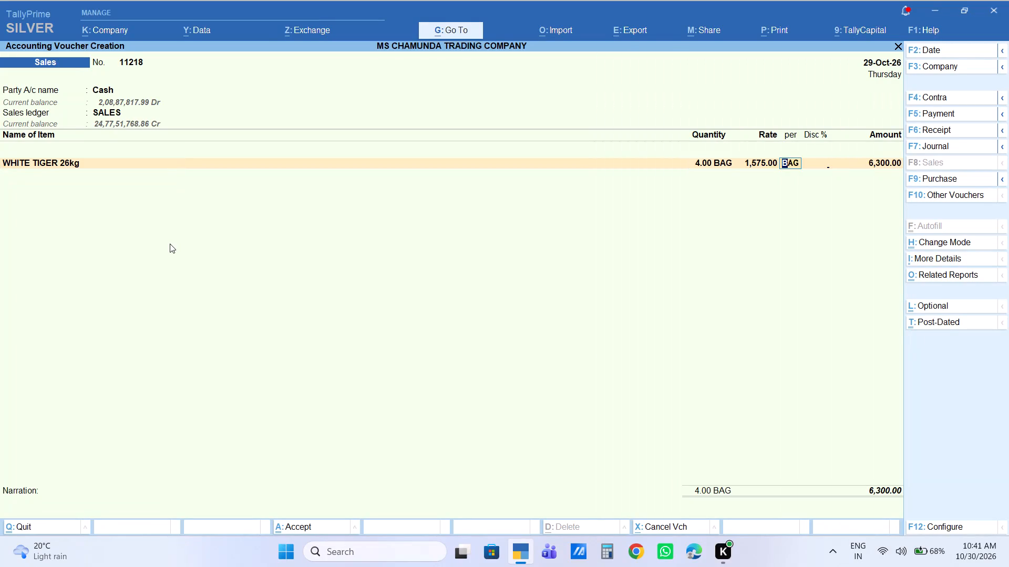
pyautogui.press('Return')
pyautogui.write('6344')
pyautogui.press('Return')
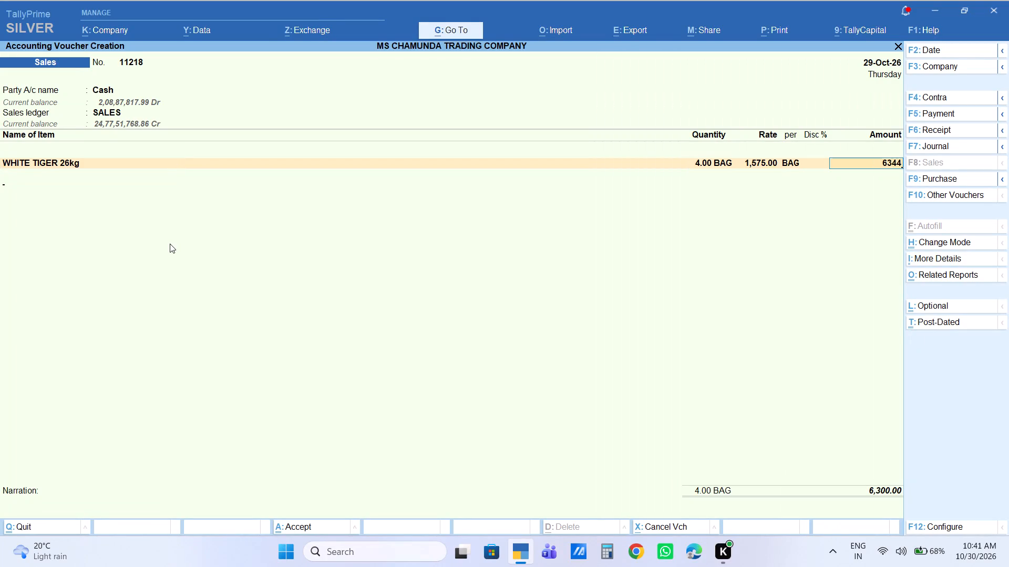
# Add the item SIXER 26kg to the voucher with a quantity of 4 BAG at its default rate.
pyautogui.press('s')
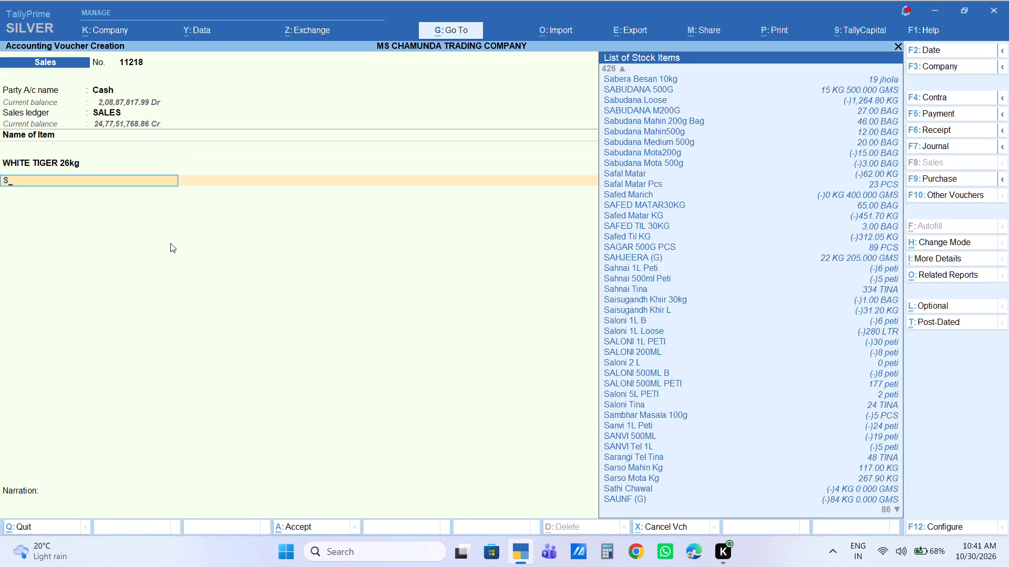
pyautogui.press('i')
pyautogui.press('x')
pyautogui.write('er')
pyautogui.press('Return')
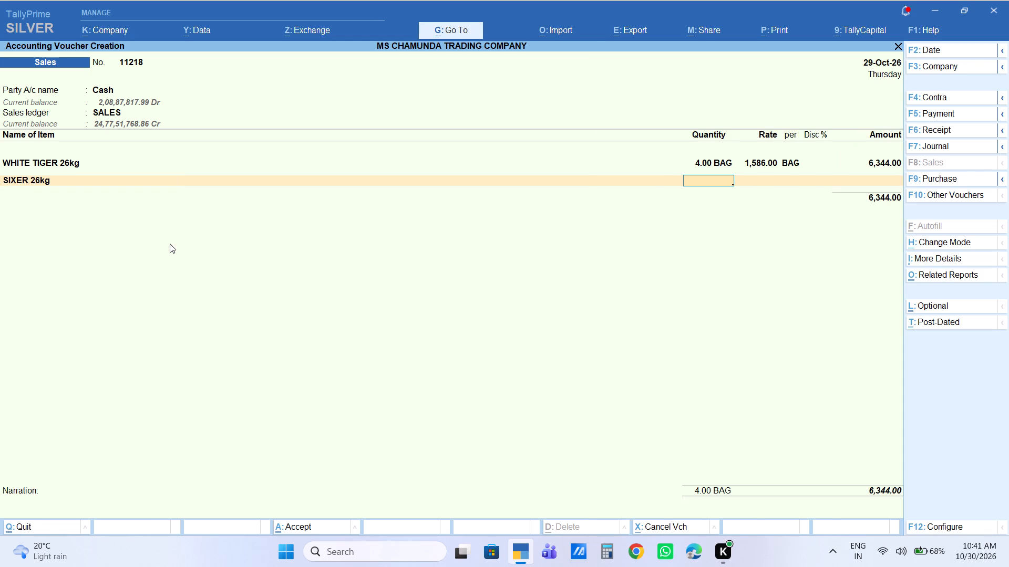
pyautogui.press('4')
pyautogui.press('Return')
pyautogui.press('Return')
pyautogui.press('Return')
pyautogui.press('Return')
pyautogui.press('Return')
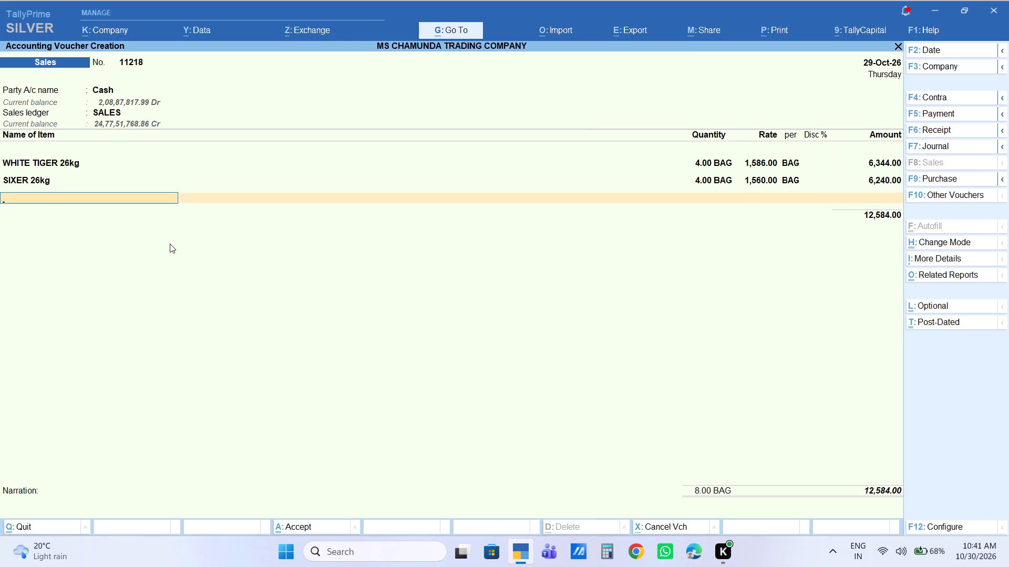
# Add the item Kailasha 26kg to the voucher with a quantity of 4 BAG at its default rate.
pyautogui.write('aila')
pyautogui.press('Down')
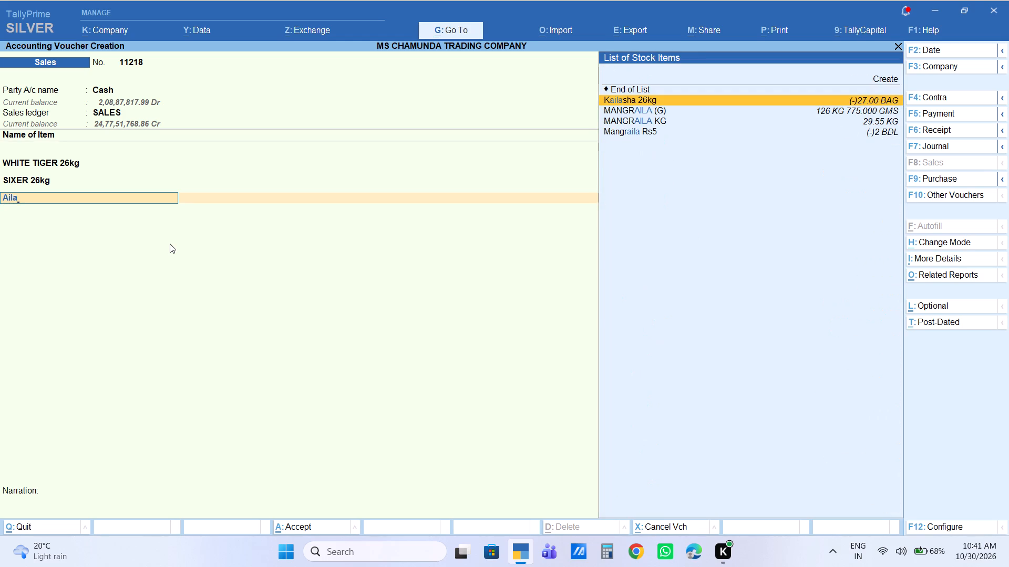
pyautogui.press('Return')
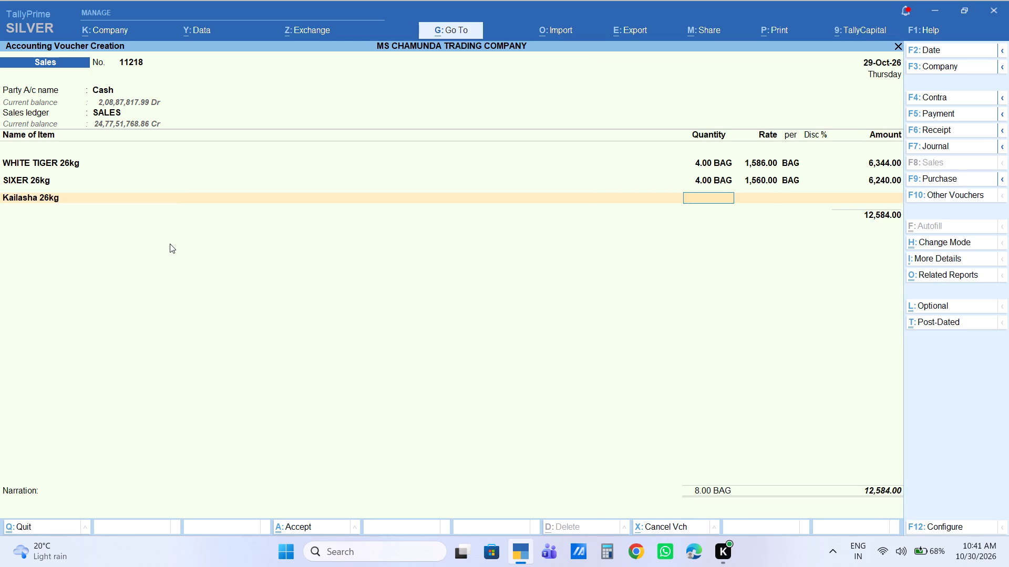
pyautogui.press('4')
pyautogui.press('Return')
pyautogui.press('Return')
pyautogui.press('Return')
pyautogui.press('Return')
pyautogui.press('Return')
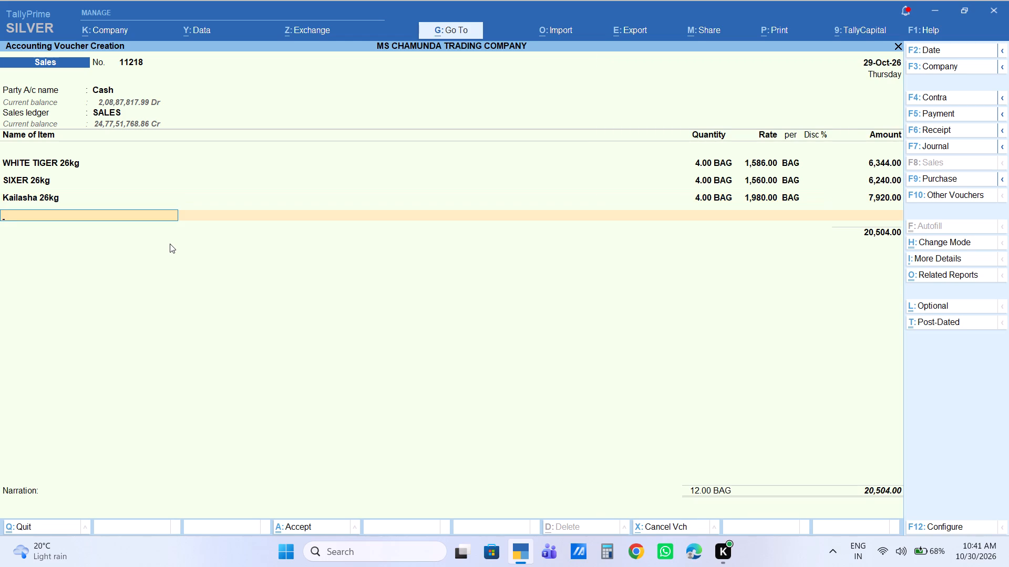
# Add the item Raj AATA 26KG to the voucher with a quantity of 4 BAG and an amount of 3400.
pyautogui.write('rah')
pyautogui.press('BackSpace')
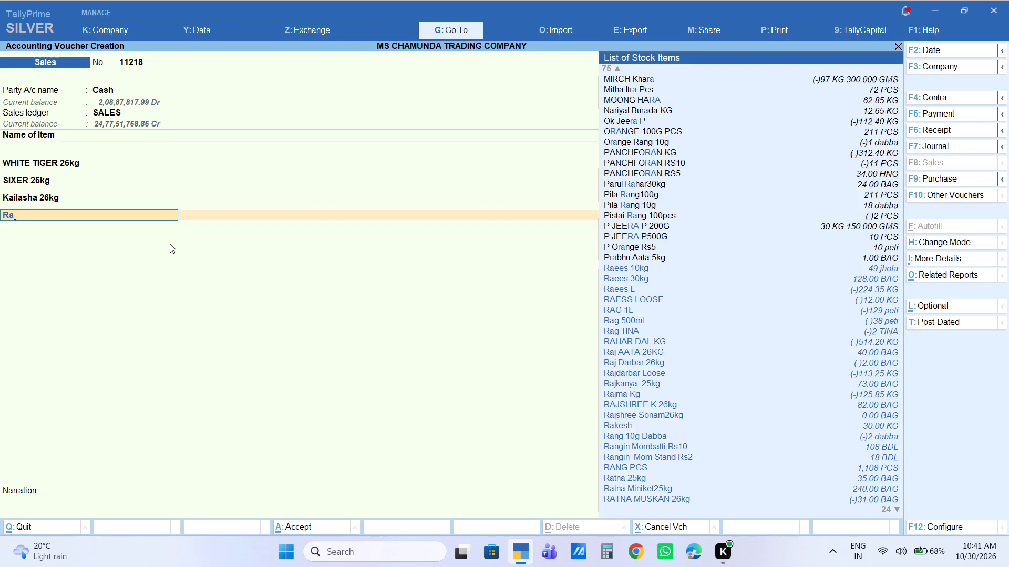
pyautogui.write('jaa')
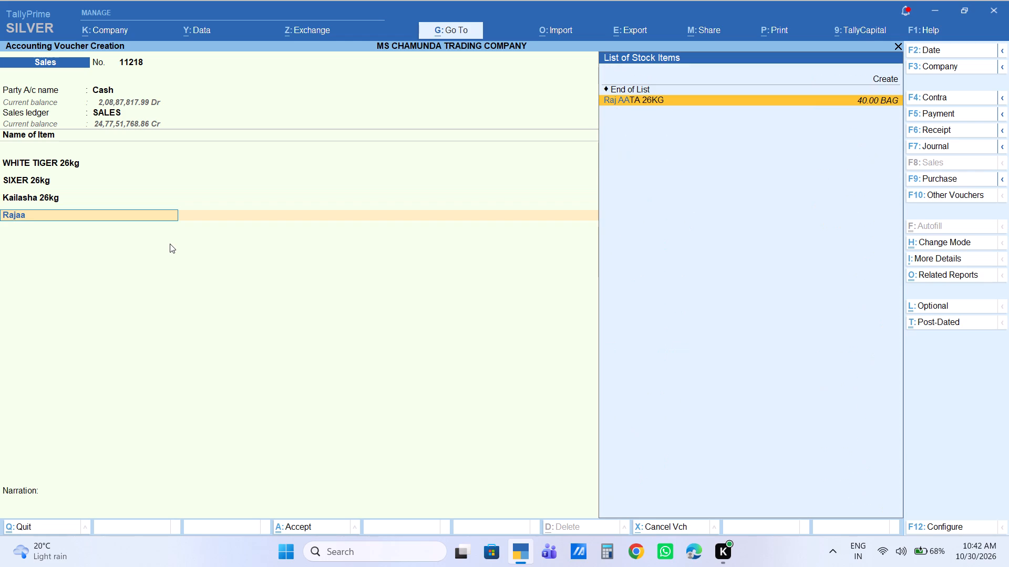
pyautogui.press('Return')
pyautogui.press('4')
pyautogui.press('Return')
pyautogui.press('Return')
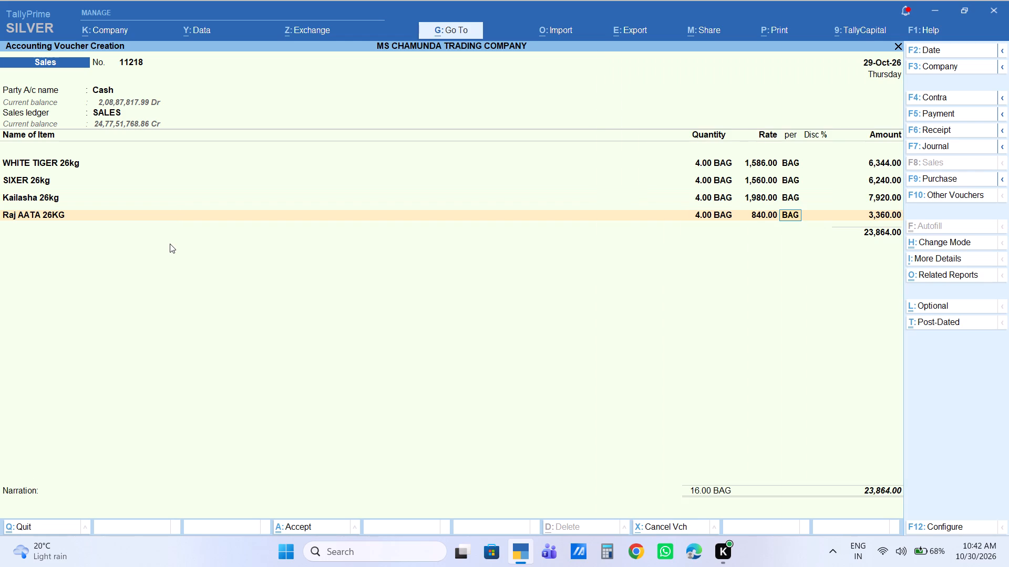
pyautogui.press('Return')
pyautogui.press('Return')
pyautogui.write('3400')
pyautogui.press('Return')
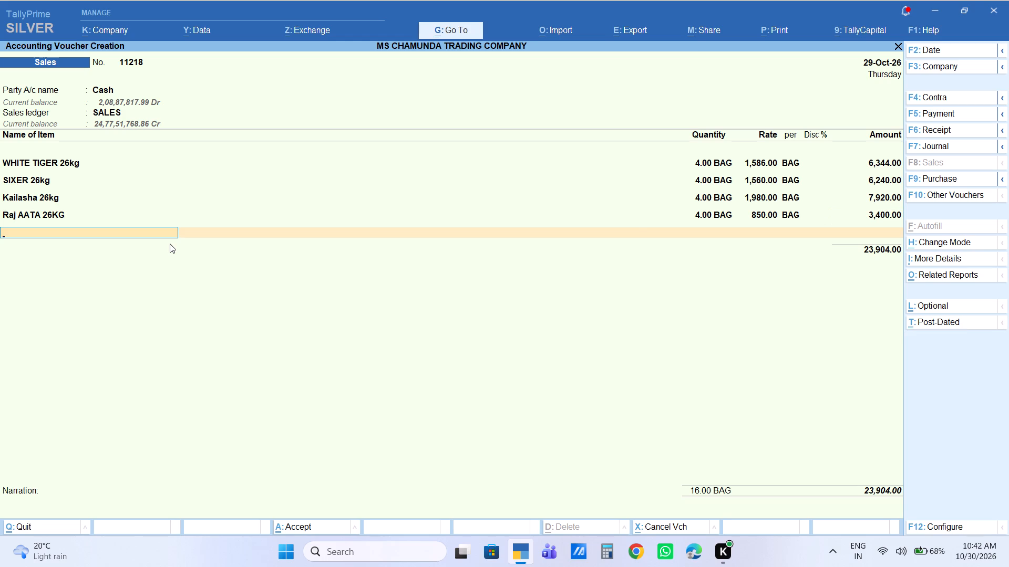
# Add the item Aanand Aata 5kg to the voucher with a quantity of 2 BAG at its default rate.
pyautogui.write('aa')
pyautogui.write('ta')
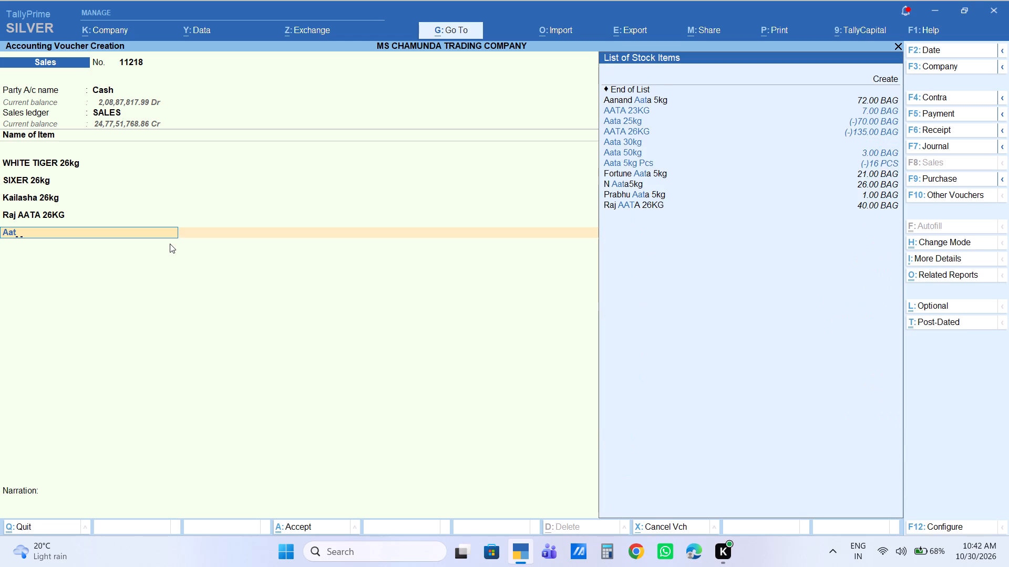
pyautogui.press('5')
pyautogui.press('Down')
pyautogui.press('Up')
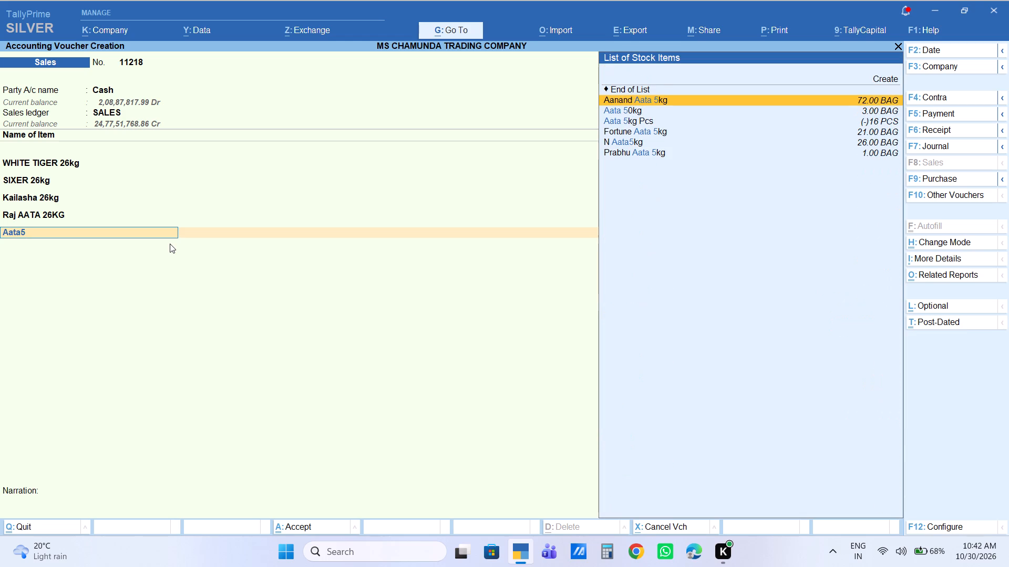
pyautogui.press('Return')
pyautogui.press('2')
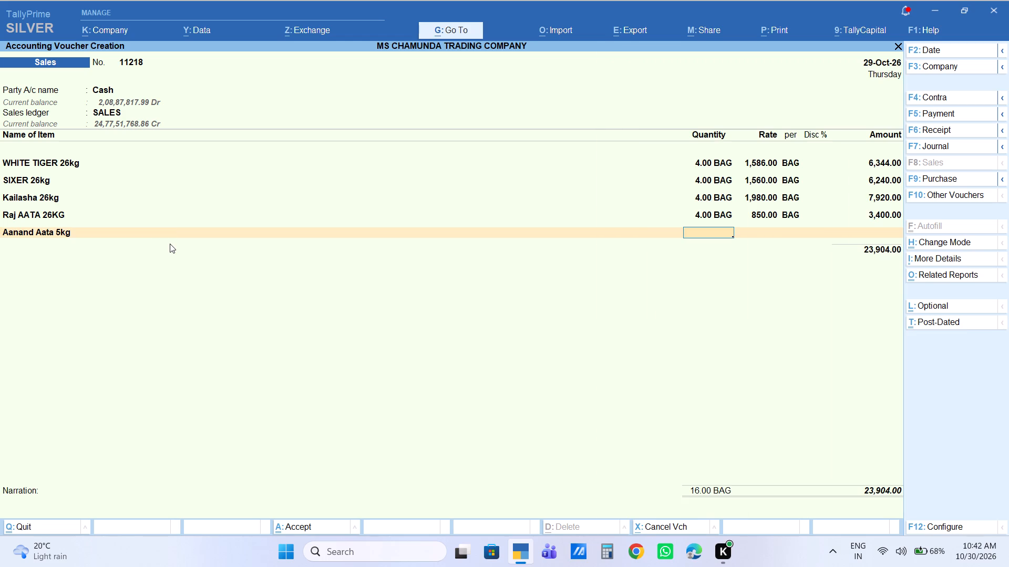
pyautogui.press('Return')
pyautogui.press('Return')
pyautogui.press('Return')
pyautogui.press('Return')
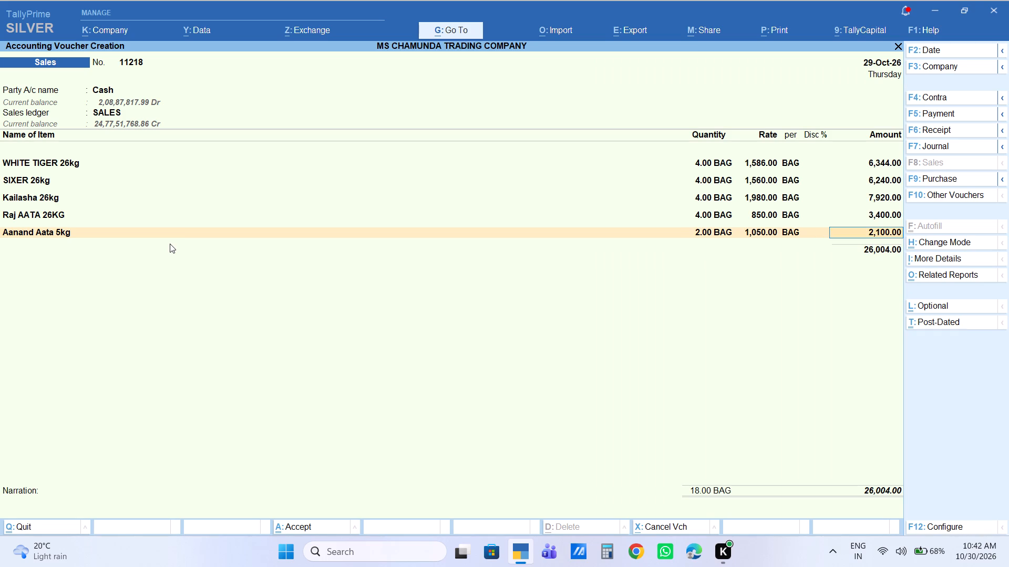
pyautogui.press('Return')
# Add the item Wheel 1Kg to the voucher with a quantity of 1 BAG at its default rate.
pyautogui.write('whe')
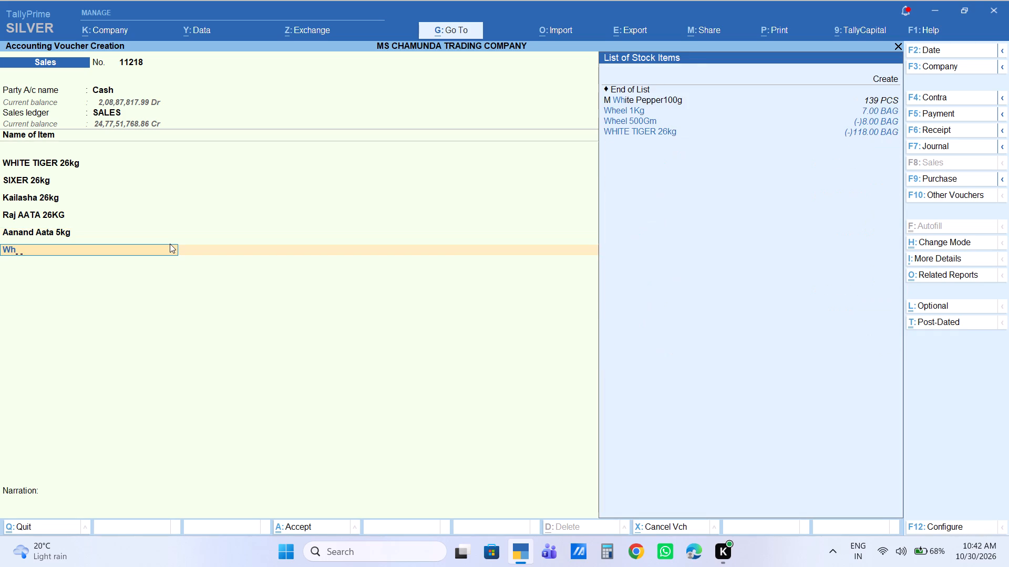
pyautogui.press('Down')
pyautogui.press('Return')
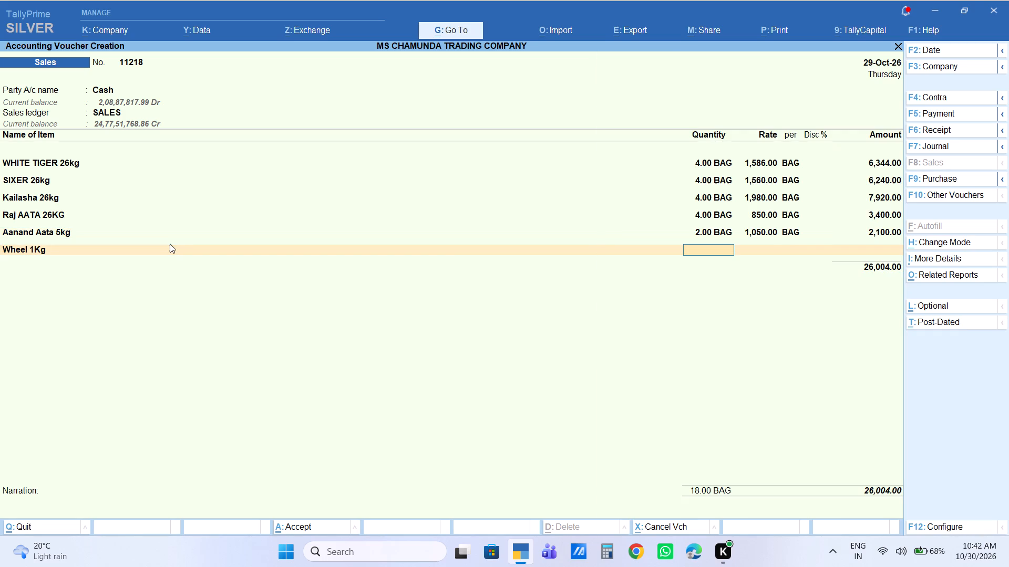
pyautogui.press('1')
pyautogui.press('Return')
pyautogui.press('Return')
pyautogui.press('Return')
pyautogui.press('Return')
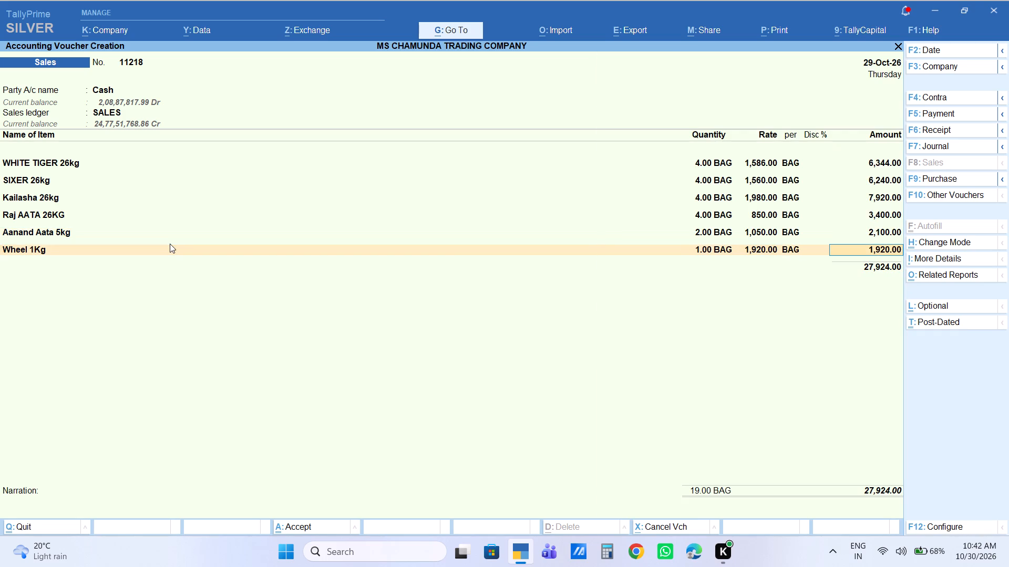
pyautogui.press('Return')
# Finish the item list, add a Labour Charge of 40 and save the voucher with a blank narration.
pyautogui.press('Return')
pyautogui.write('la')
pyautogui.press('Return')
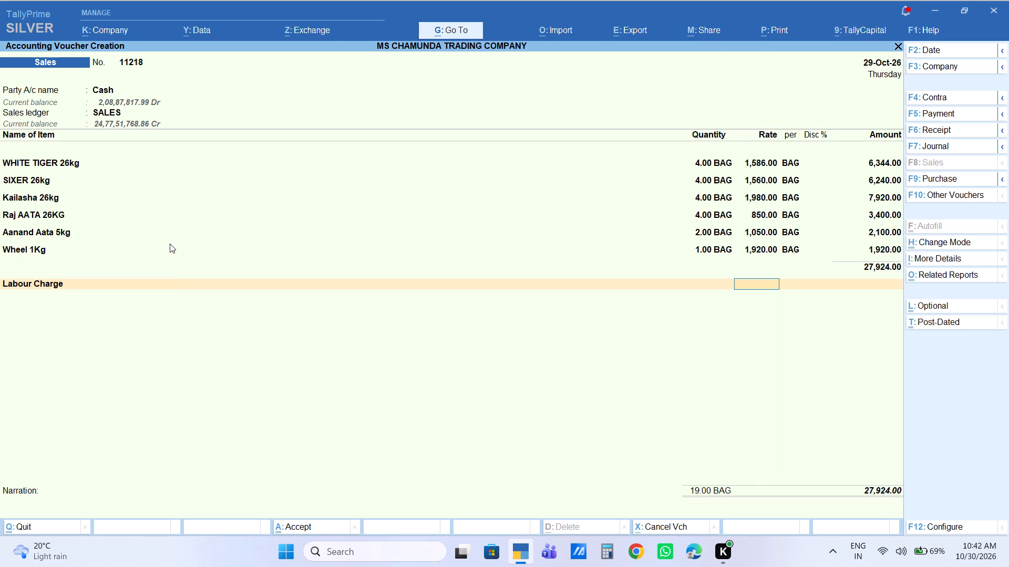
pyautogui.press('Return')
pyautogui.write('40')
pyautogui.press('Return')
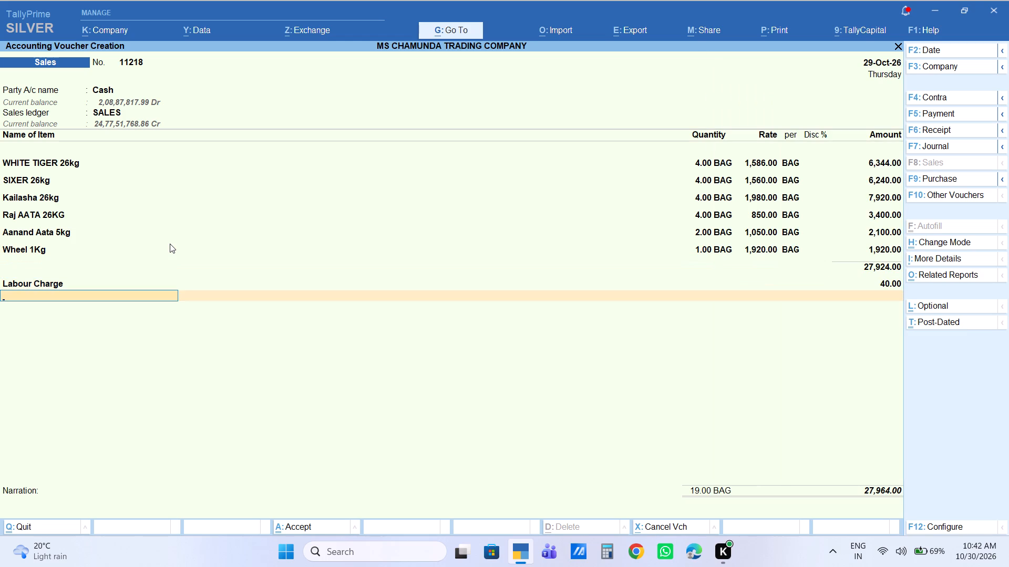
pyautogui.press('Return')
pyautogui.press('Return')
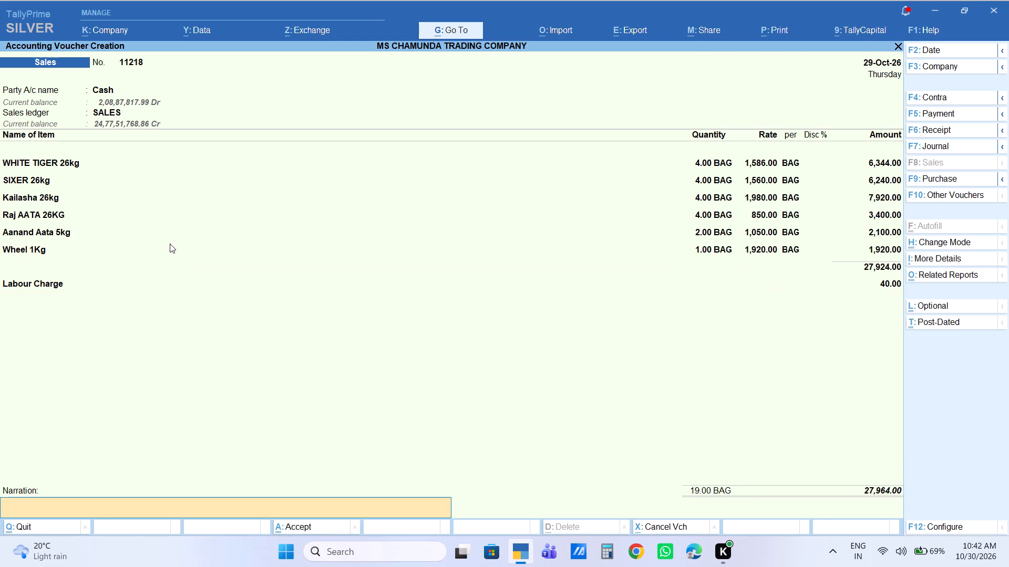
pyautogui.press('Return')
pyautogui.press('Return')
# Fill in the new sales voucher's header with party account Cash, default party details and sales ledger SALES.
pyautogui.write('cas')
pyautogui.press('Return')
pyautogui.press('Return')
pyautogui.press('Return')
pyautogui.press('Return')
pyautogui.press('Return')
pyautogui.press('Return')
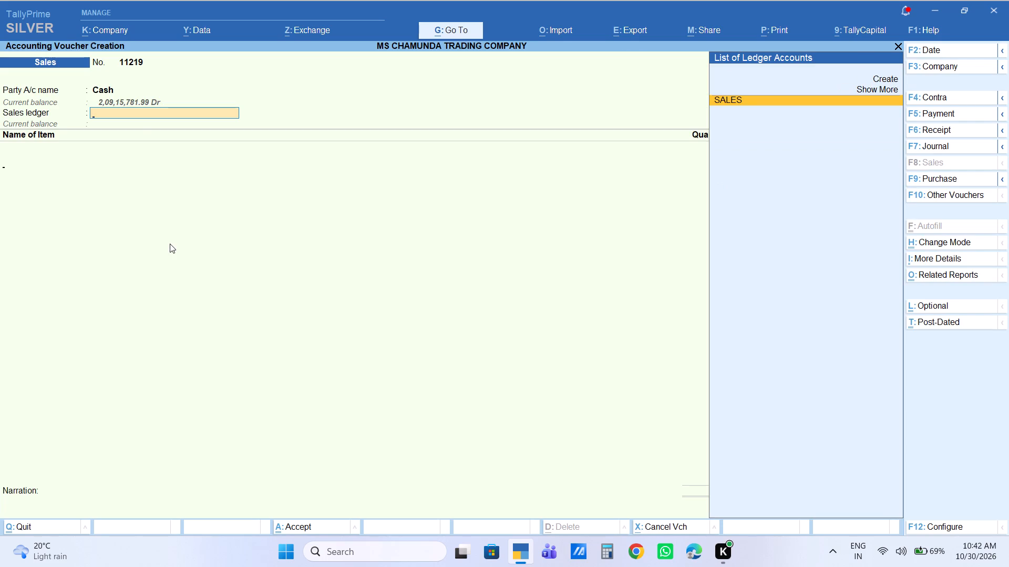
# Add the item 4 AAA KG to the voucher with a quantity of 3 KG at its default rate.
pyautogui.write('4aa')
pyautogui.press('Down')
pyautogui.press('Return')
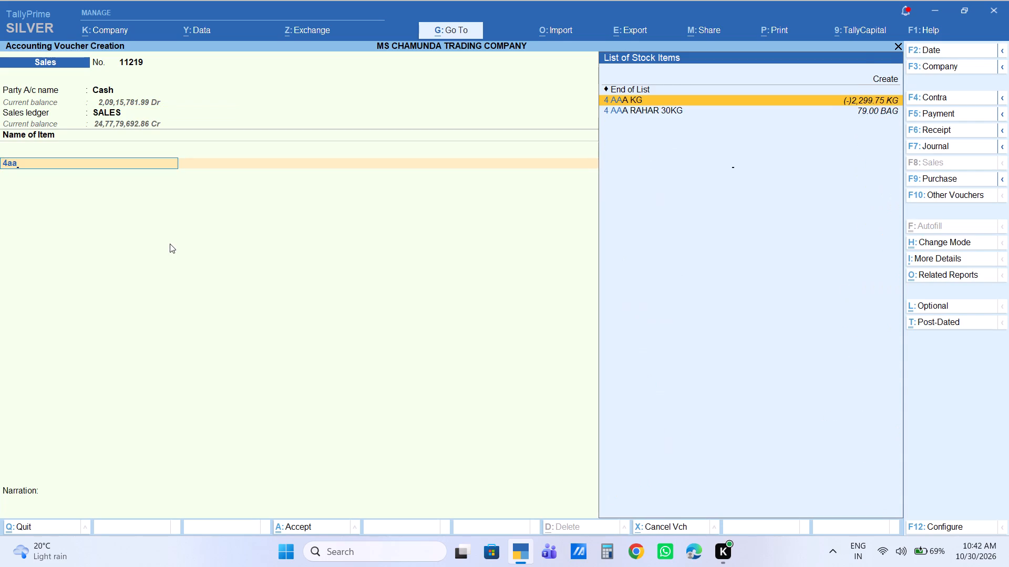
pyautogui.press('3')
pyautogui.press('Return')
pyautogui.press('Return')
pyautogui.press('Return')
pyautogui.press('Return')
pyautogui.press('Return')
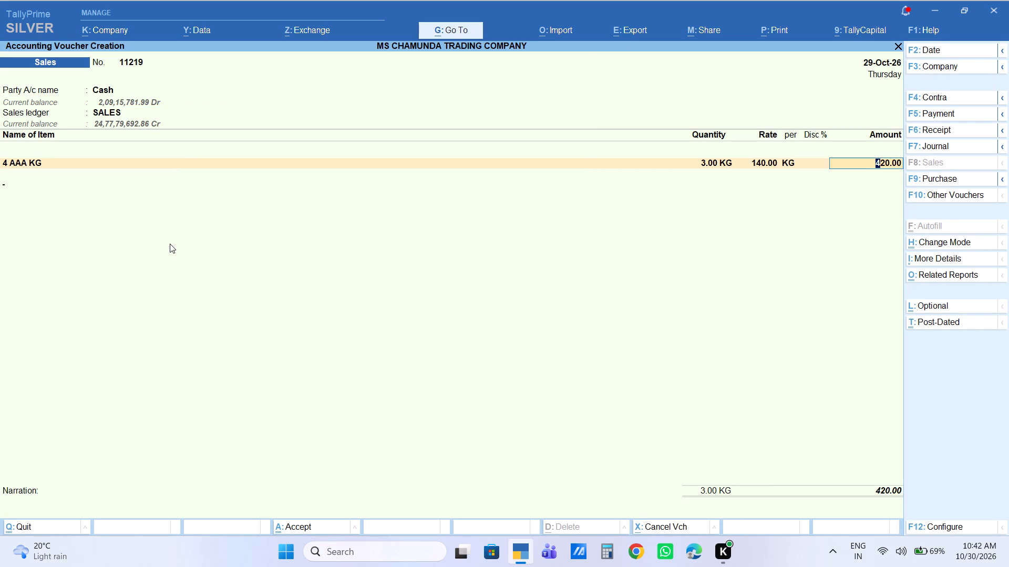
# Add the item Sarso Mahin Kg to the voucher with a quantity of 2 KG at its default rate.
pyautogui.write('sarso')
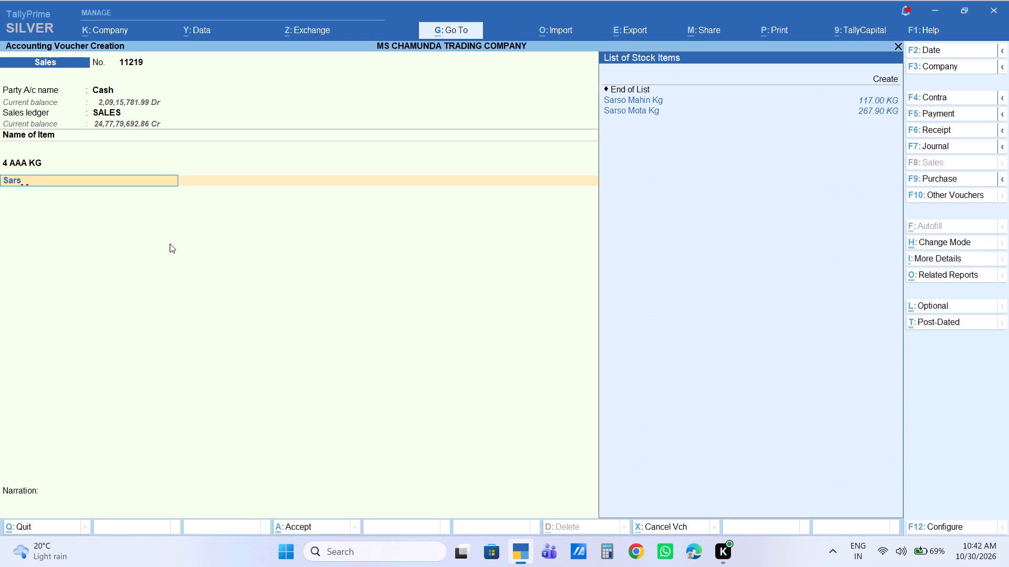
pyautogui.press('Down')
pyautogui.press('Return')
pyautogui.press('2')
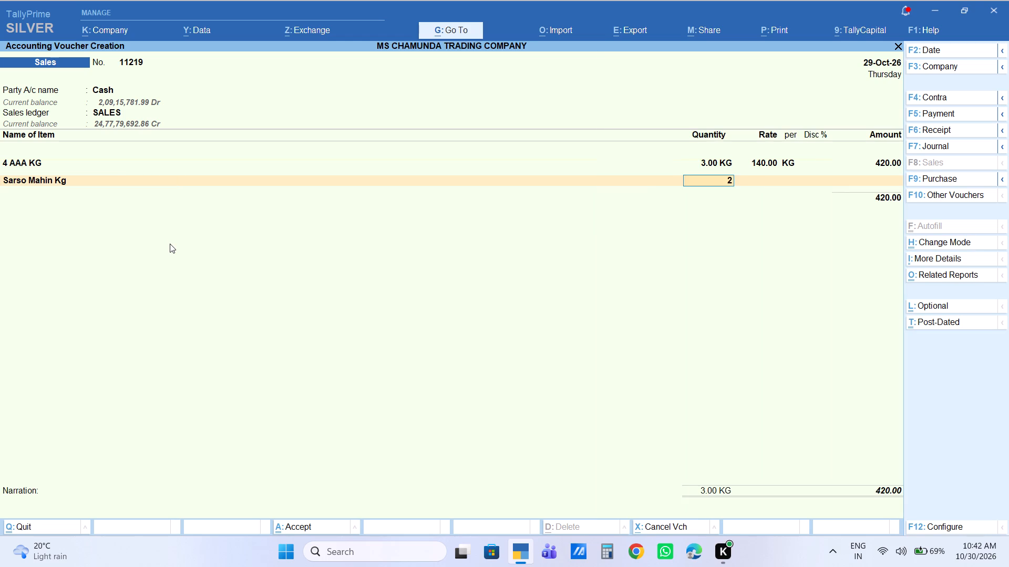
pyautogui.press('Return')
pyautogui.press('Return')
pyautogui.press('Return')
pyautogui.press('Return')
pyautogui.press('Return')
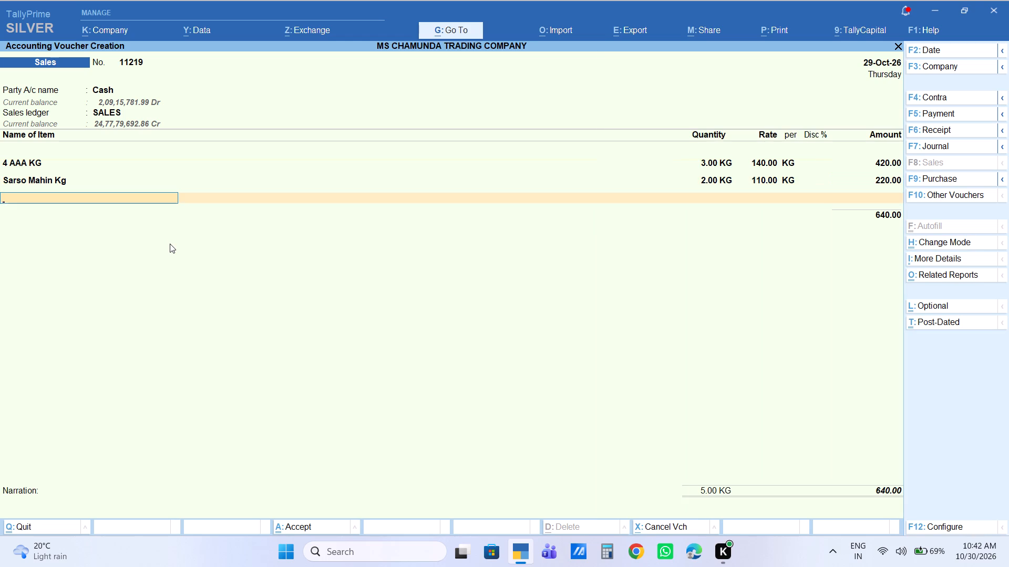
# Add the item Taja Rs 10 BDL to the voucher with a quantity of 1 BDL at its default rate.
pyautogui.write('taja')
pyautogui.press('Down')
pyautogui.press('Down')
pyautogui.press('Down')
pyautogui.press('Down')
pyautogui.press('Return')
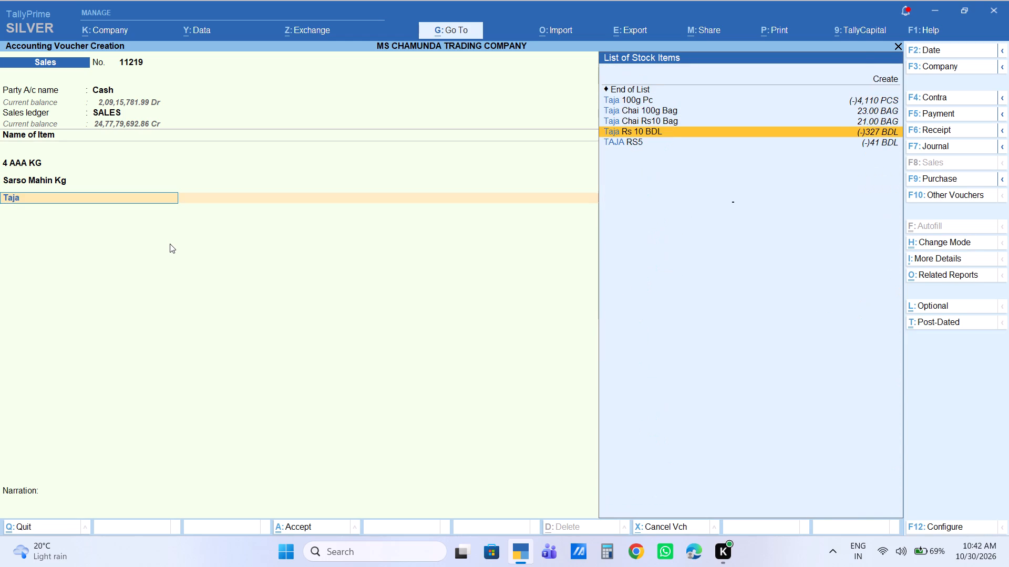
pyautogui.press('1')
pyautogui.press('Return')
pyautogui.press('Return')
pyautogui.press('Return')
pyautogui.press('Return')
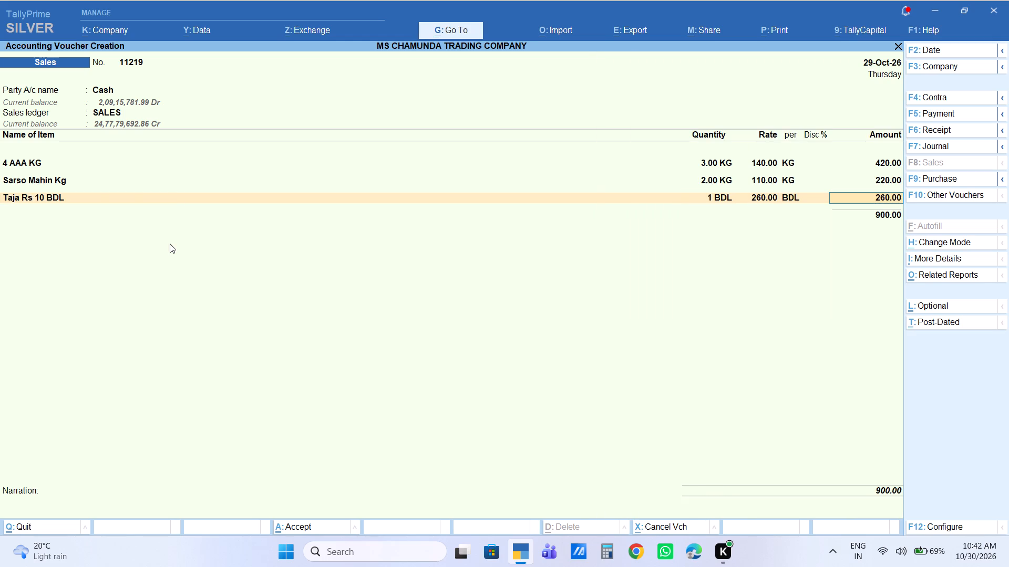
pyautogui.press('Return')
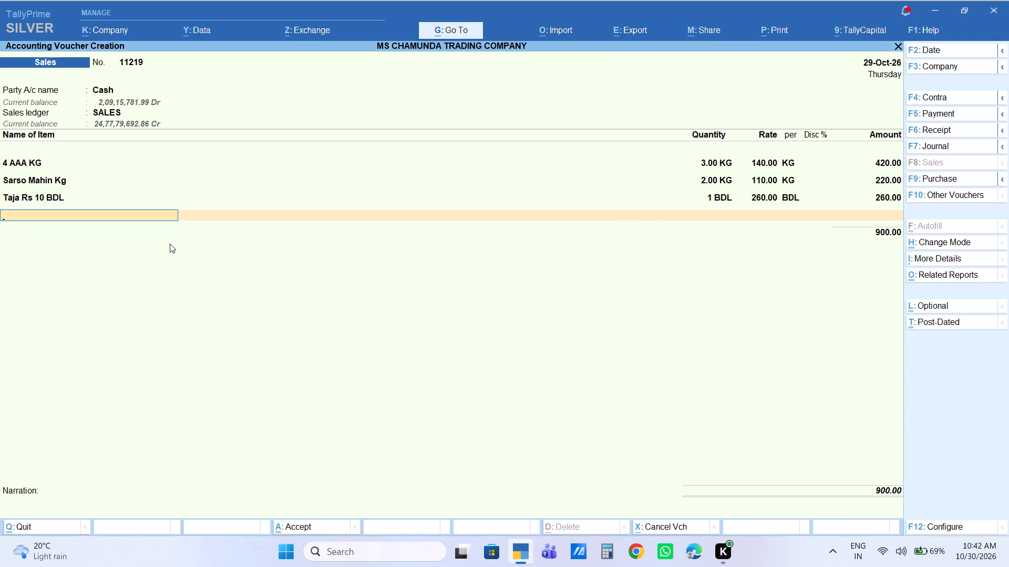
# Find the stock item R Chai Rs10 for the voucher's next item line.
pyautogui.write('r chaiu')
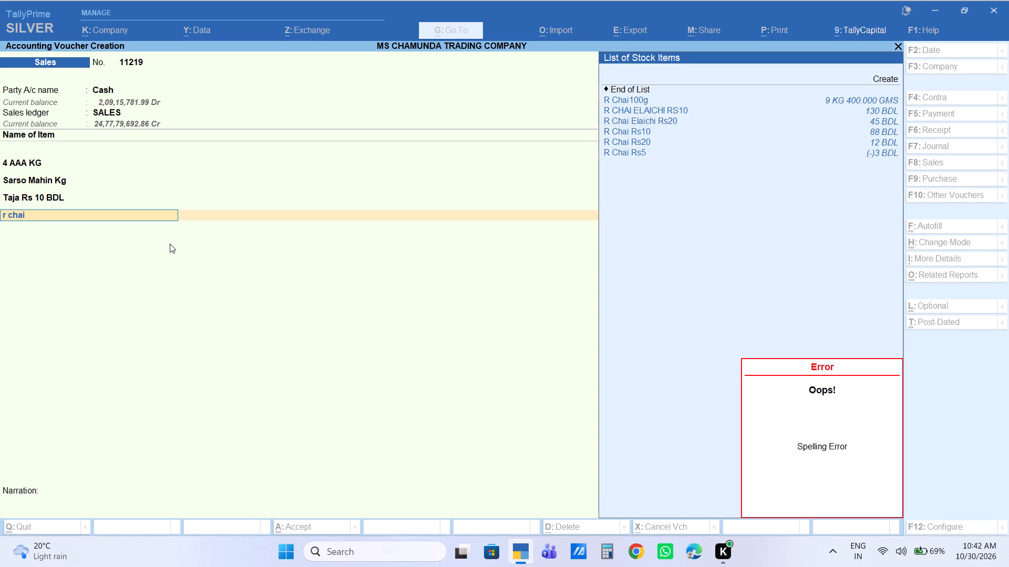
pyautogui.press('Down')
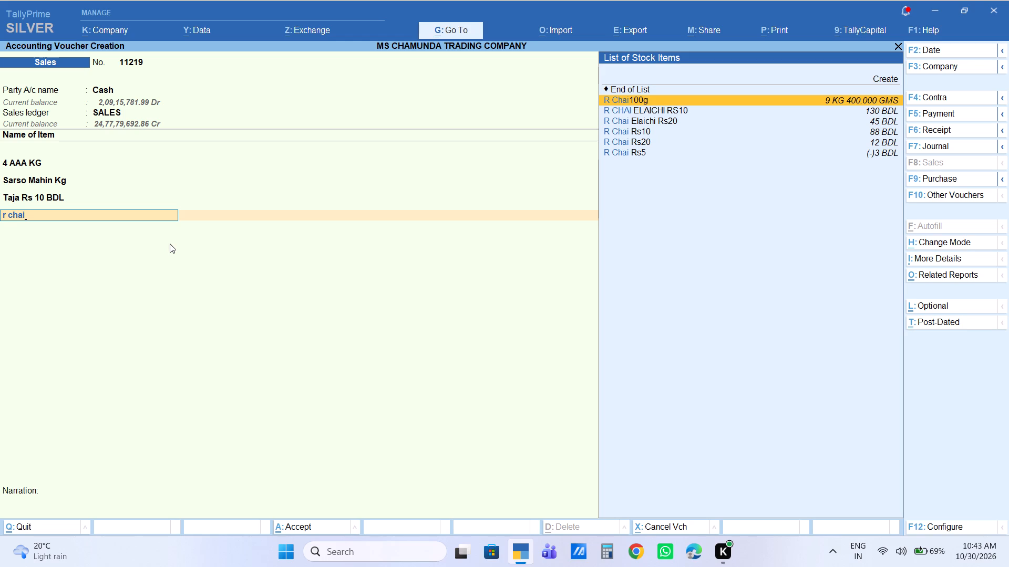
pyautogui.press('Down')
pyautogui.press('Down')
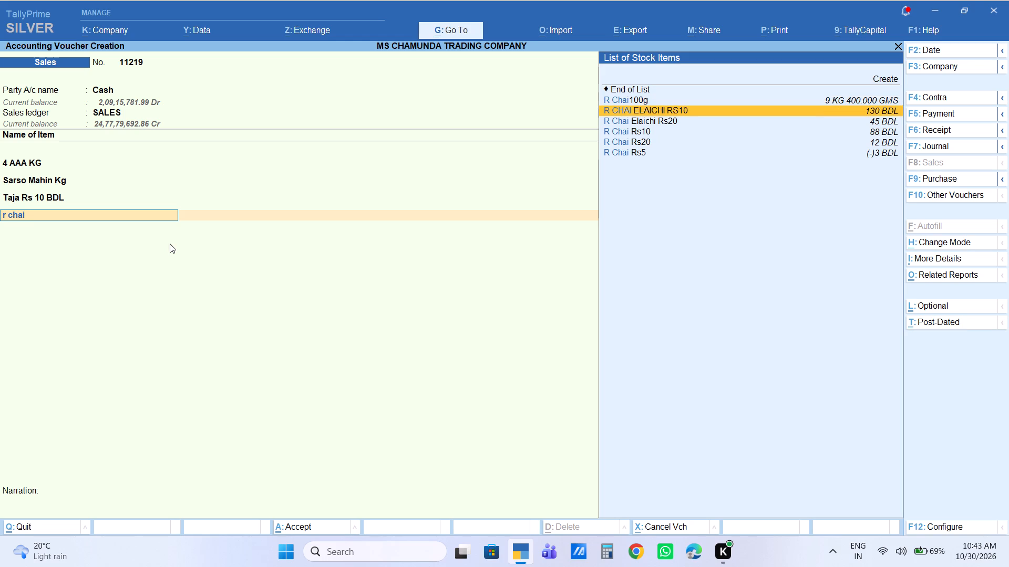
pyautogui.press('Down')
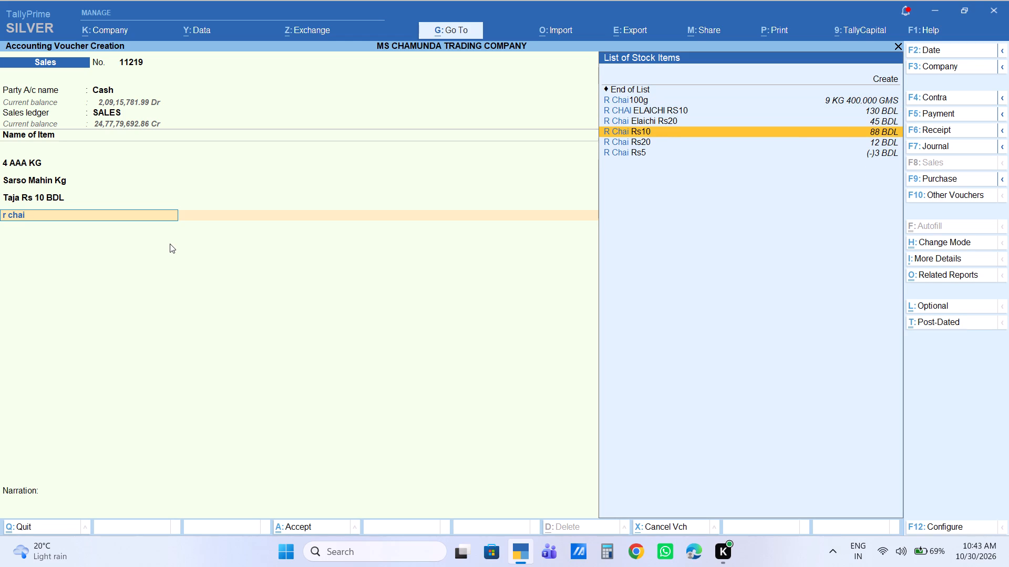
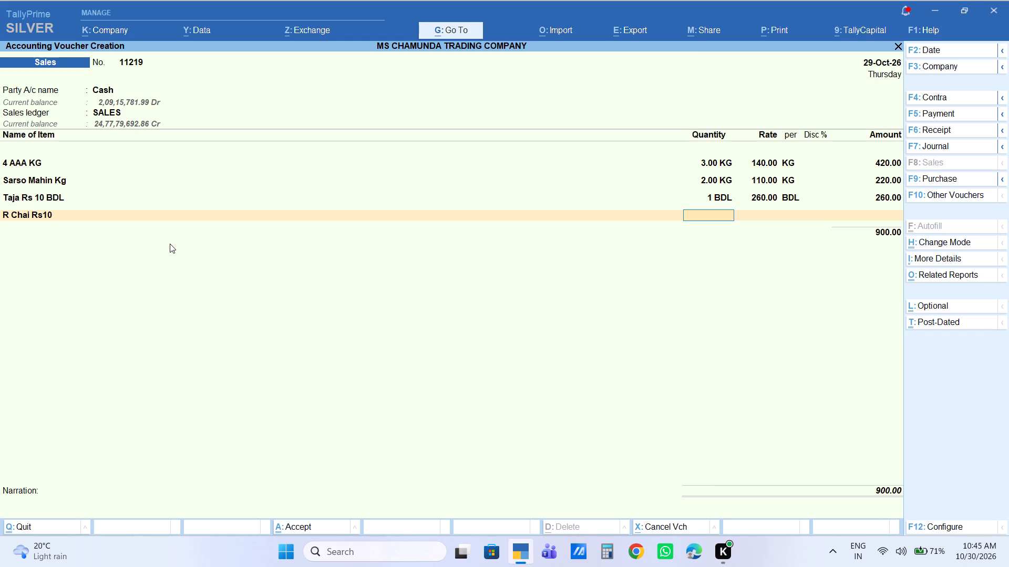
# Enter a quantity of 1 BDL for the R Chai Rs10 line and complete it at its default rate.
pyautogui.press('1')
pyautogui.press('Return')
pyautogui.press('Return')
pyautogui.press('Return')
pyautogui.press('Return')
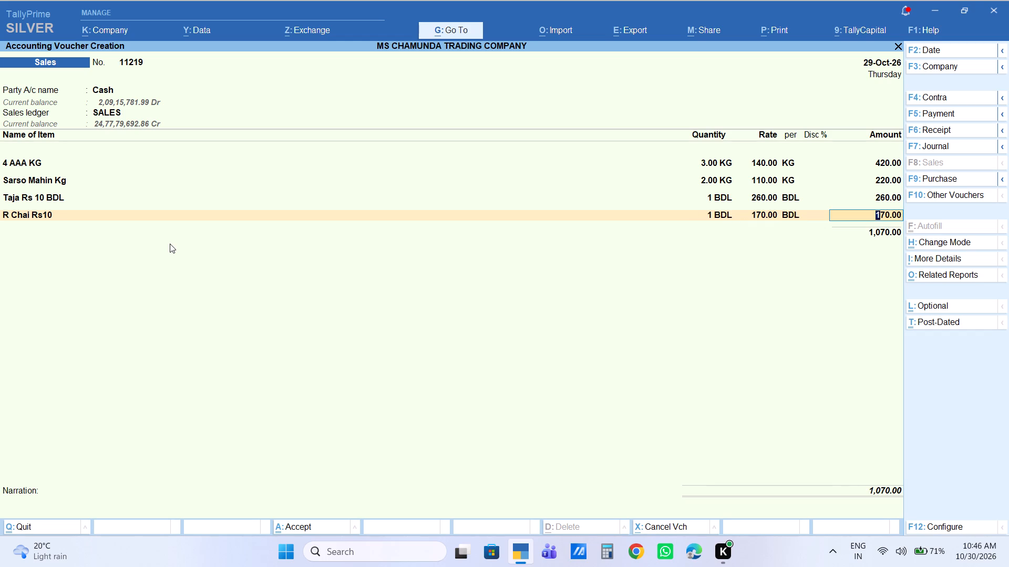
pyautogui.press('Return')
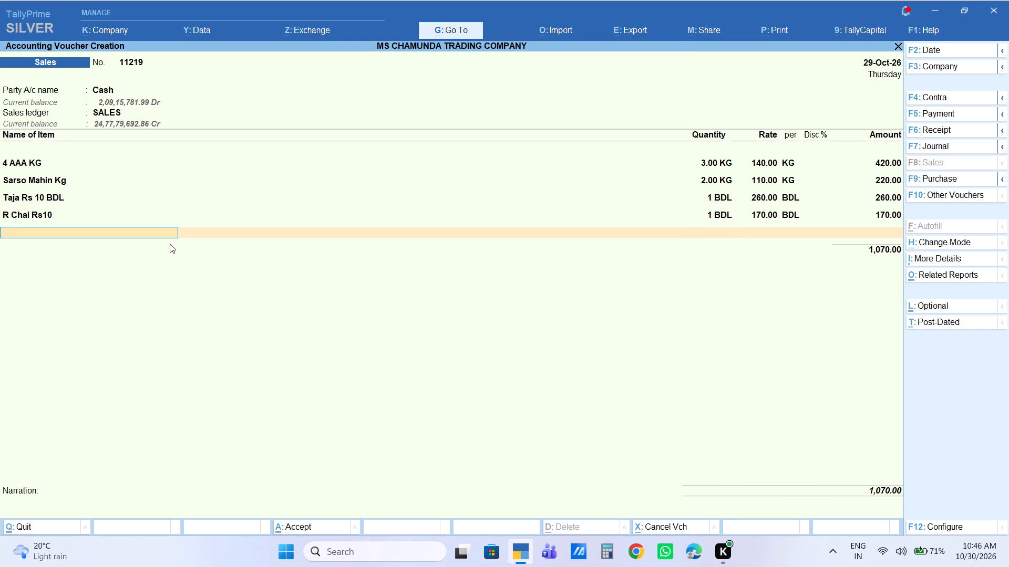
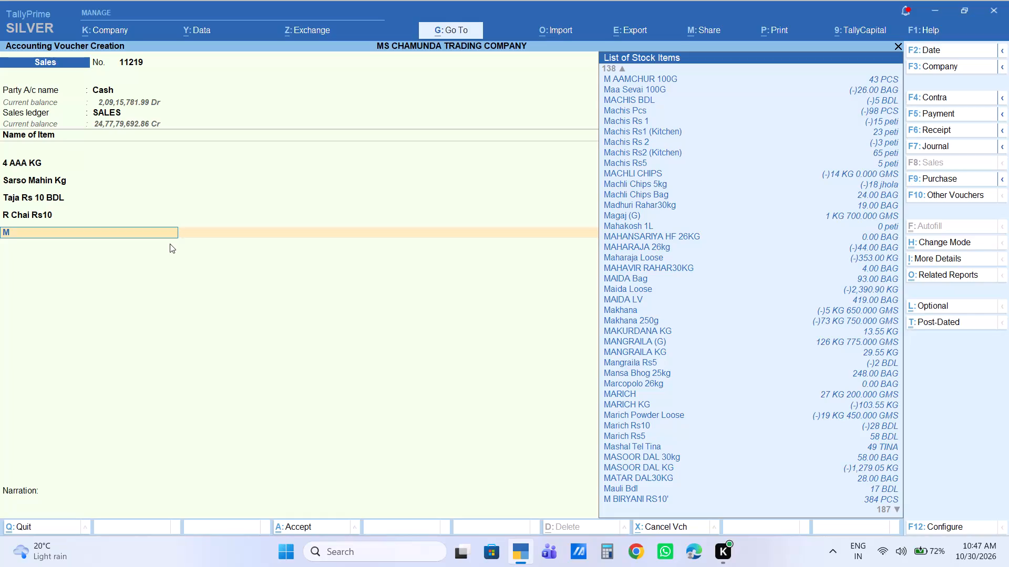
# Add Tata Chai Rs10 BDL as the fifth item in sales voucher 11219, replacing the entry M.
pyautogui.press('BackSpace')
pyautogui.press('BackSpace')
pyautogui.write('tata')
pyautogui.press('space')
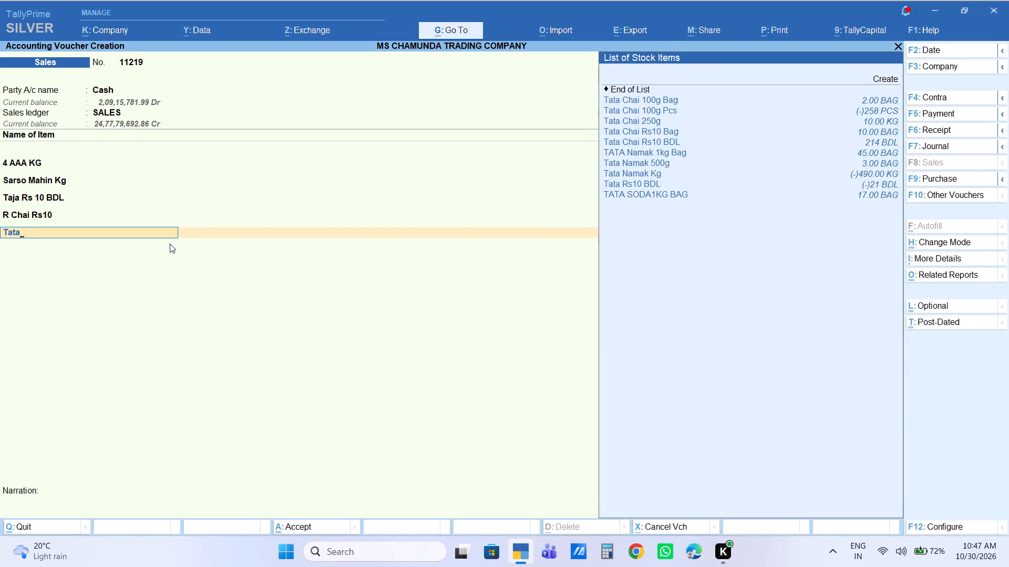
pyautogui.write('chai')
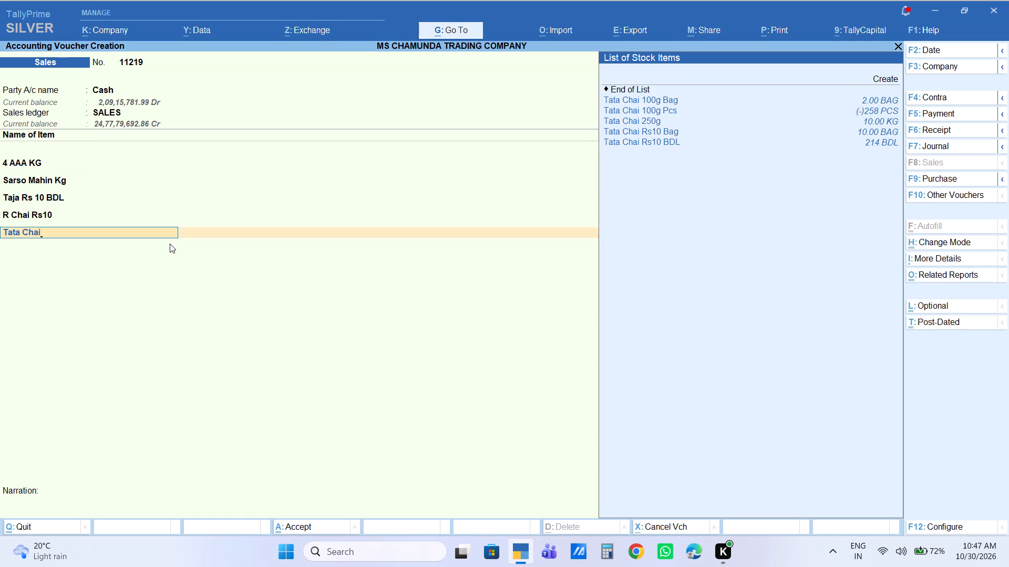
pyautogui.press('Down')
pyautogui.press('Down')
pyautogui.press('Up')
pyautogui.press('Down')
pyautogui.press('Down')
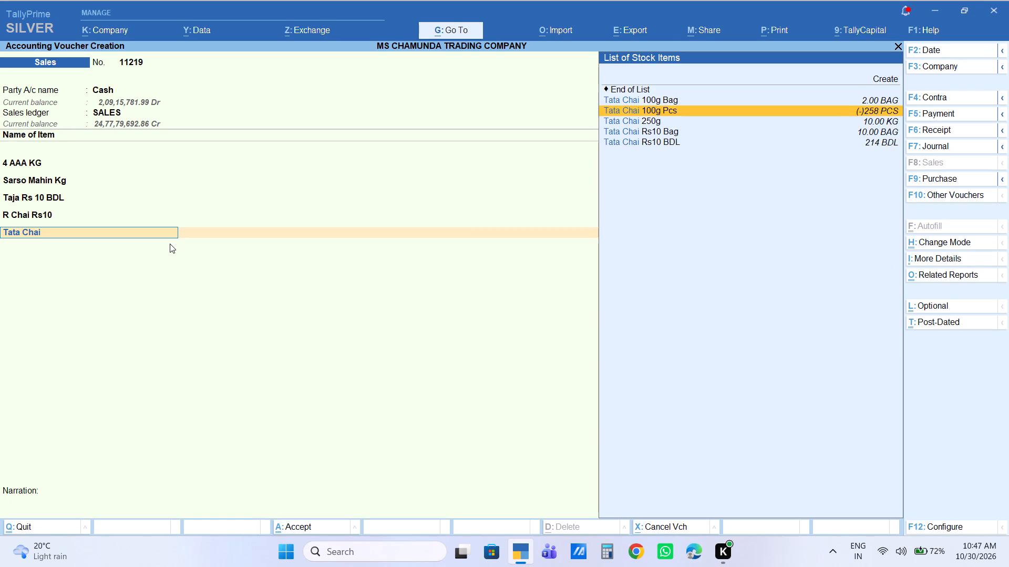
pyautogui.press('Down')
pyautogui.press('Down')
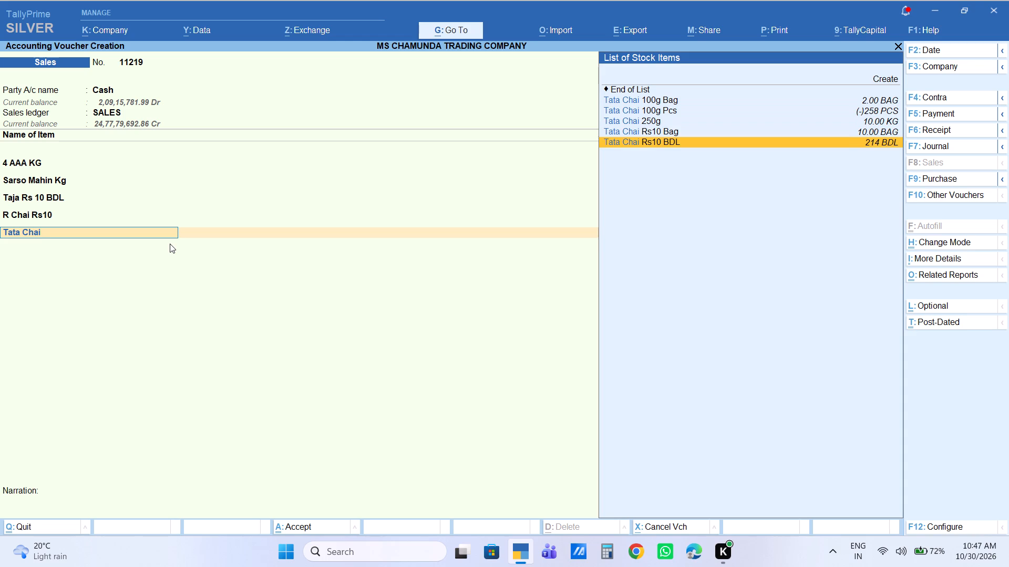
pyautogui.press('Return')
# Enter a quantity of 1 BDL for the Tata Chai Rs10 BDL line and complete it at its default rate.
pyautogui.press('1')
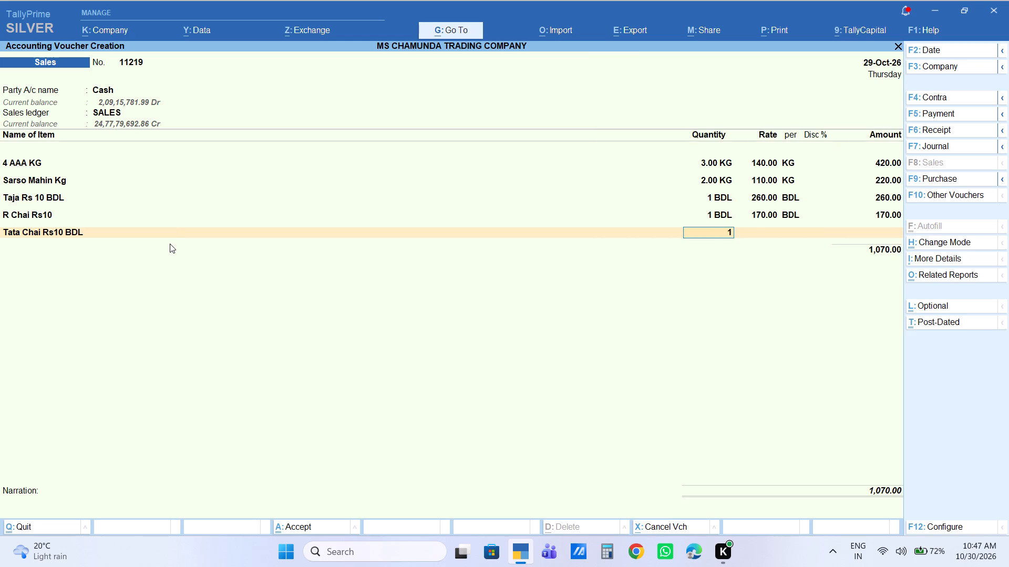
pyautogui.press('Return')
pyautogui.press('Return')
pyautogui.press('Return')
pyautogui.press('Return')
pyautogui.press('Return')
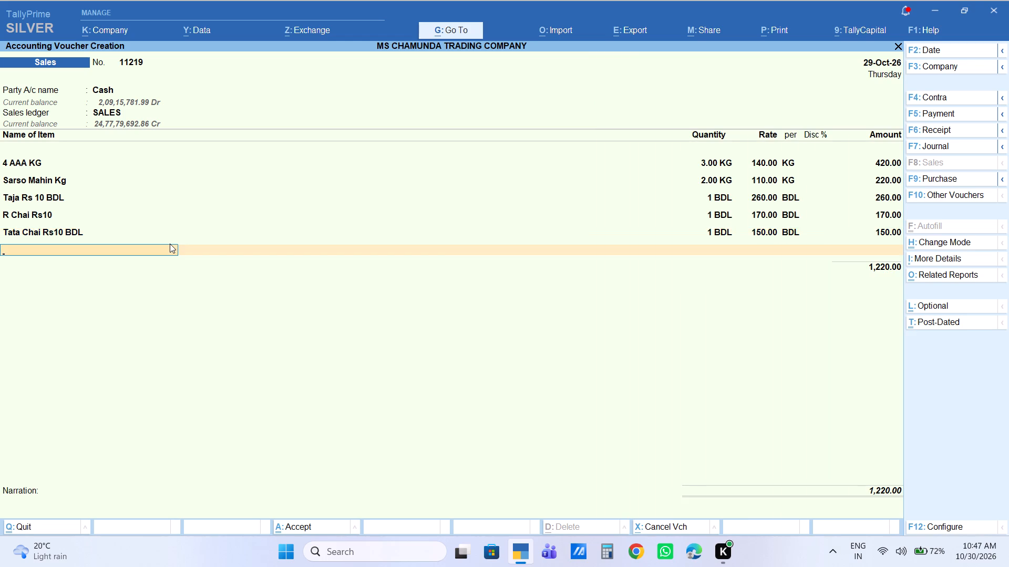
# Add M MEAT RS5 as the sixth item with a quantity of 1 HNG and an amount of 235.
pyautogui.write('m')
pyautogui.press('space')
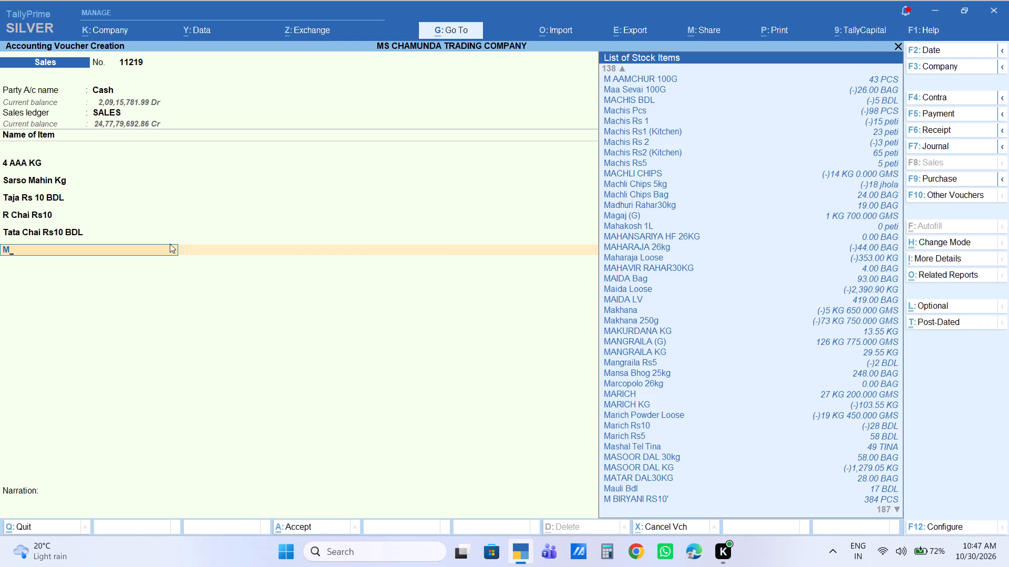
pyautogui.write('mea')
pyautogui.press('Down')
pyautogui.press('Down')
pyautogui.press('Down')
pyautogui.press('Down')
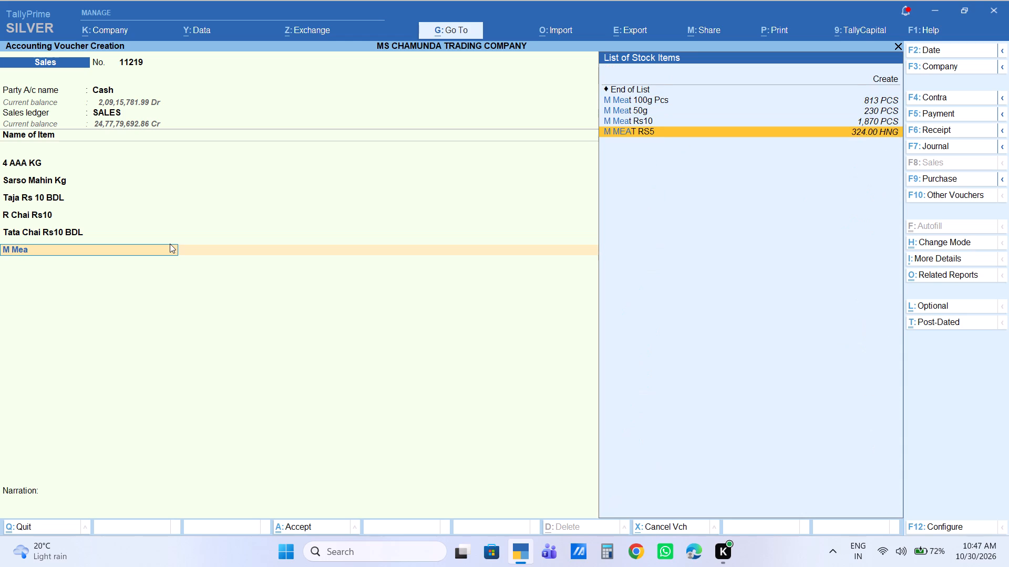
pyautogui.press('Return')
pyautogui.press('1')
pyautogui.press('Return')
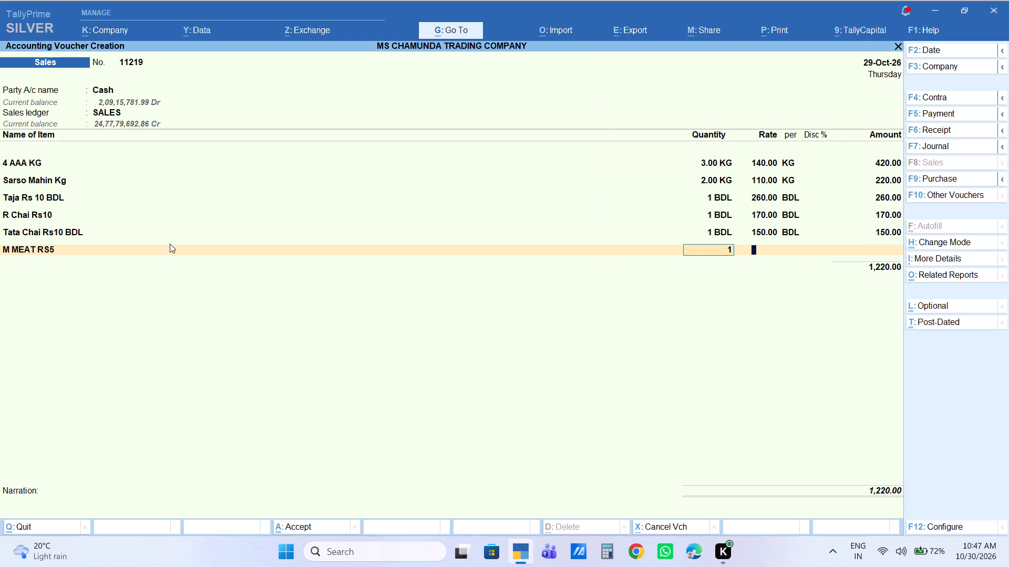
pyautogui.press('Return')
pyautogui.press('Return')
pyautogui.press('Return')
pyautogui.write('235')
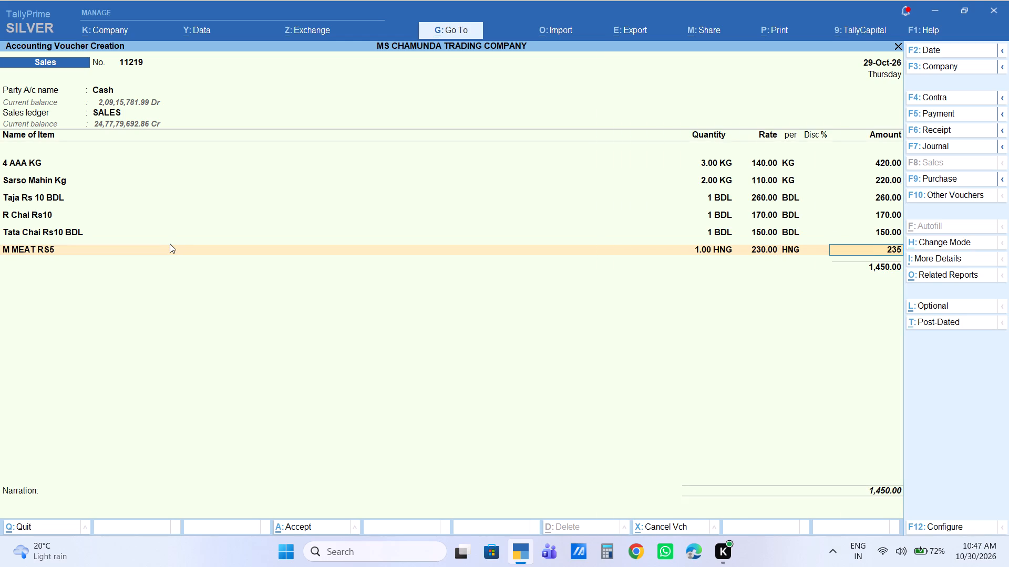
pyautogui.press('Return')
# End the item list without further entries and accept sales voucher 11219.
pyautogui.press('Return')
pyautogui.press('Return')
pyautogui.press('Return')
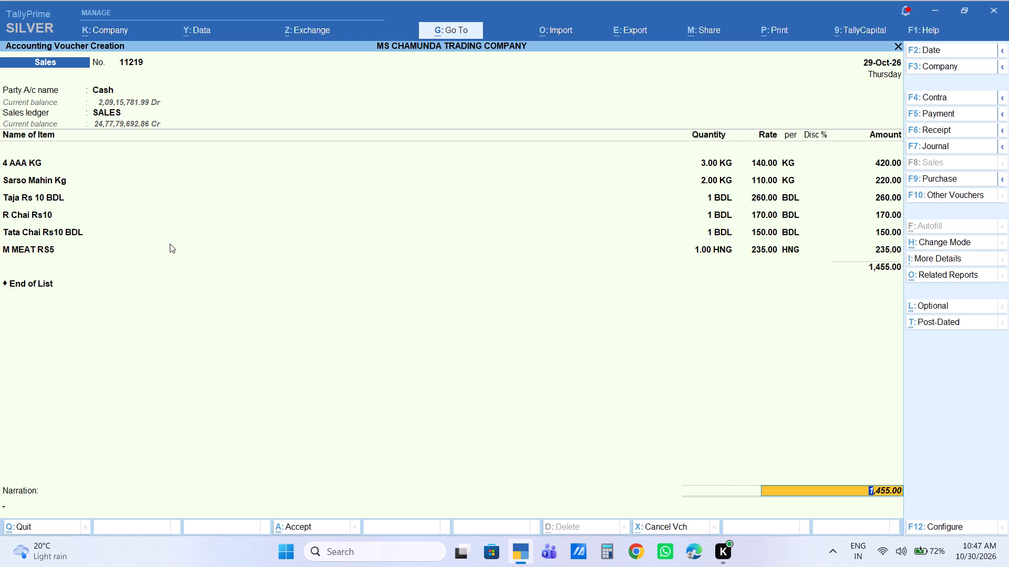
pyautogui.press('Return')
pyautogui.write('ca')
pyautogui.press('BackSpace')
pyautogui.press('Return')
pyautogui.press('Return')
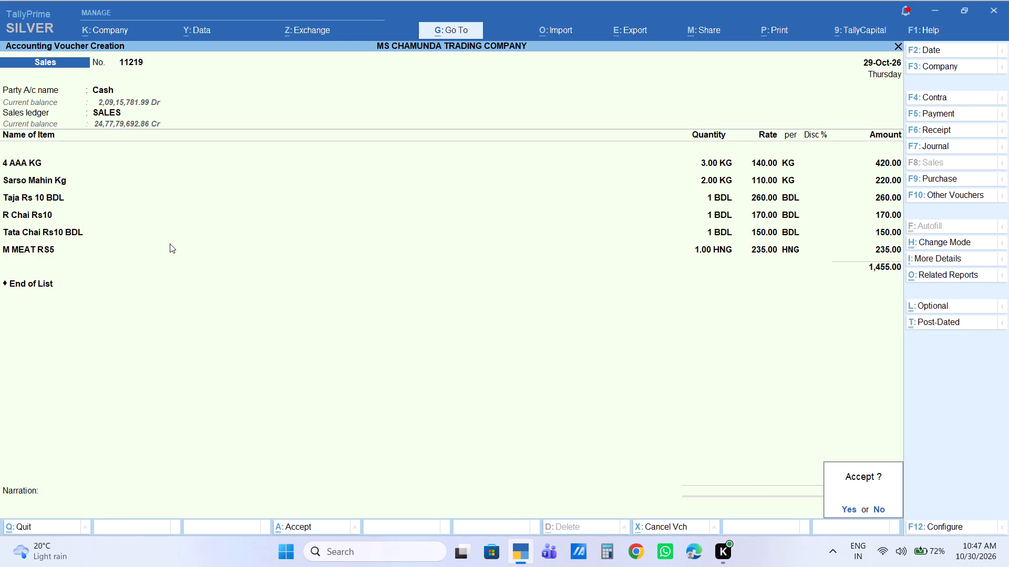
pyautogui.press('Return')
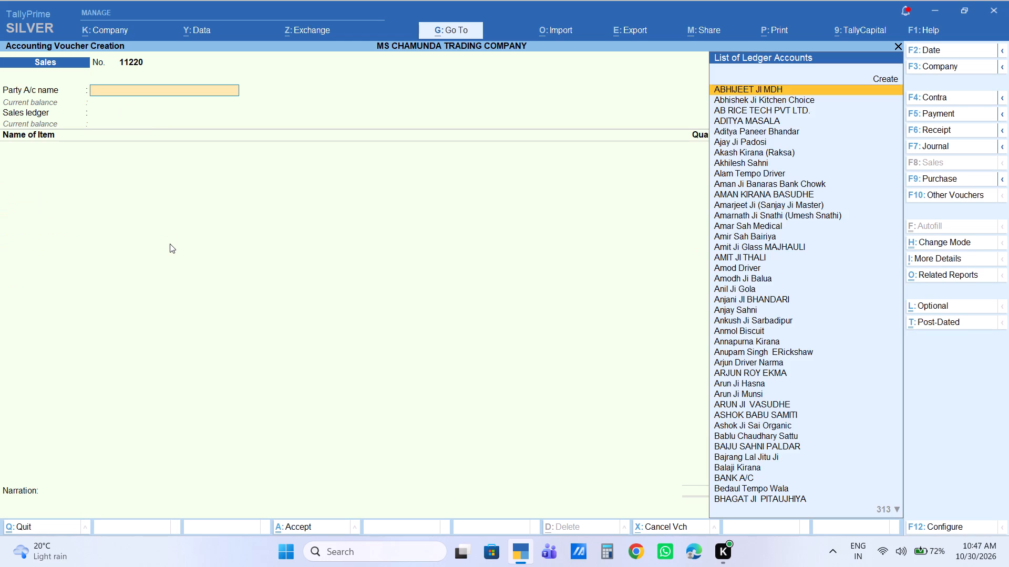
# Set Cash as the party for voucher 11220, keep the default party details, and choose the SALES ledger.
pyautogui.write('cas')
pyautogui.press('Return')
pyautogui.press('Return')
pyautogui.press('Return')
pyautogui.press('Return')
pyautogui.press('Return')
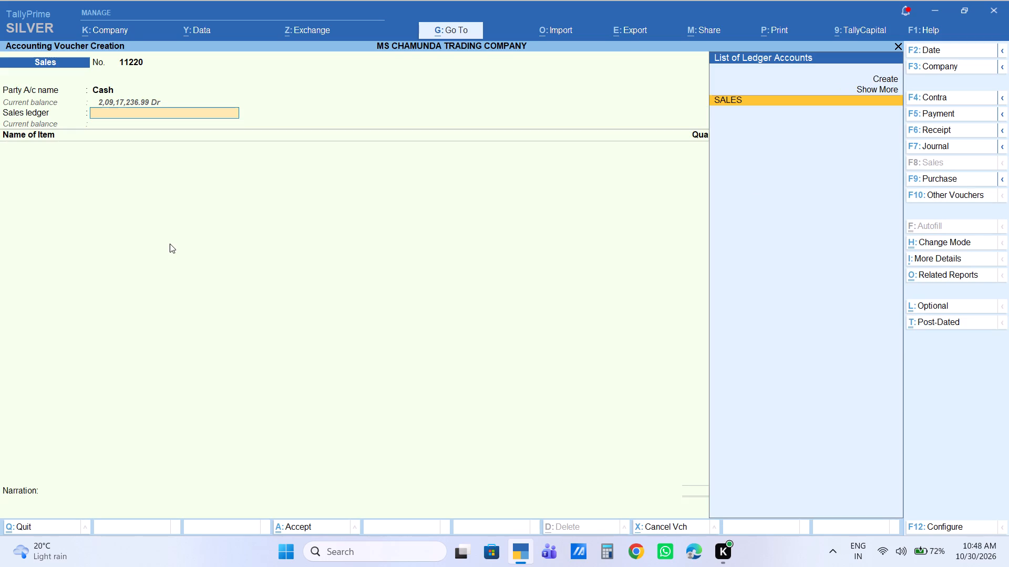
pyautogui.press('Return')
# Add 1 bag of 4094 25kg at its default rate and save sales voucher 11220.
pyautogui.write('409')
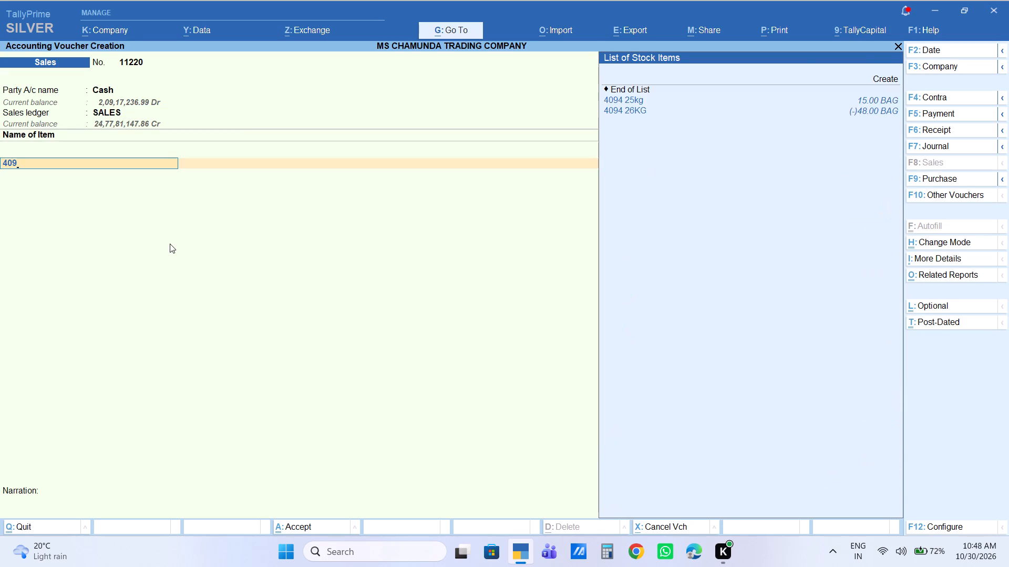
pyautogui.press('Down')
pyautogui.press('Return')
pyautogui.press('1')
pyautogui.press('Return')
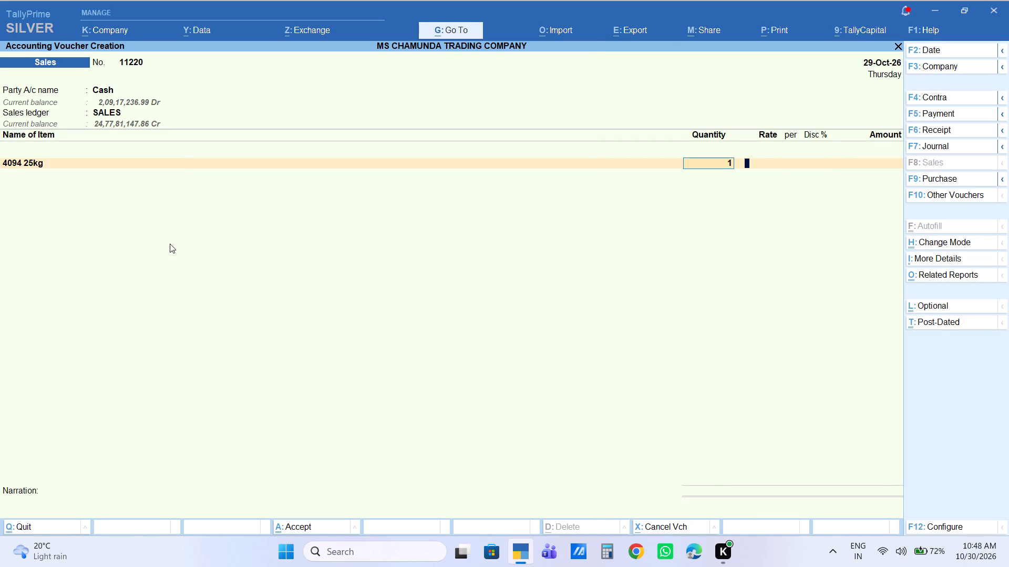
pyautogui.hotkey('ctrl', 'a')
# Set Cash as the party for voucher 11221, keep the default party details, and choose the SALES ledger.
pyautogui.write('cas')
pyautogui.press('Return')
pyautogui.press('Return')
pyautogui.press('Return')
pyautogui.press('Return')
pyautogui.press('Return')
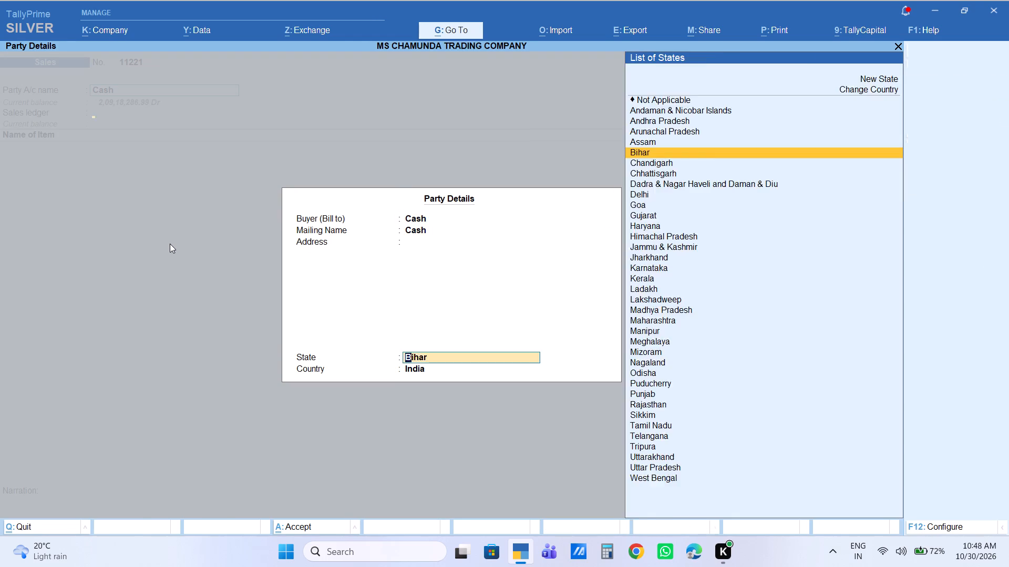
pyautogui.press('Return')
# Add Machli Chips 5kg with a quantity of 1 jhola and an amount of 250.
pyautogui.write('machli')
pyautogui.press('Down')
pyautogui.press('Down')
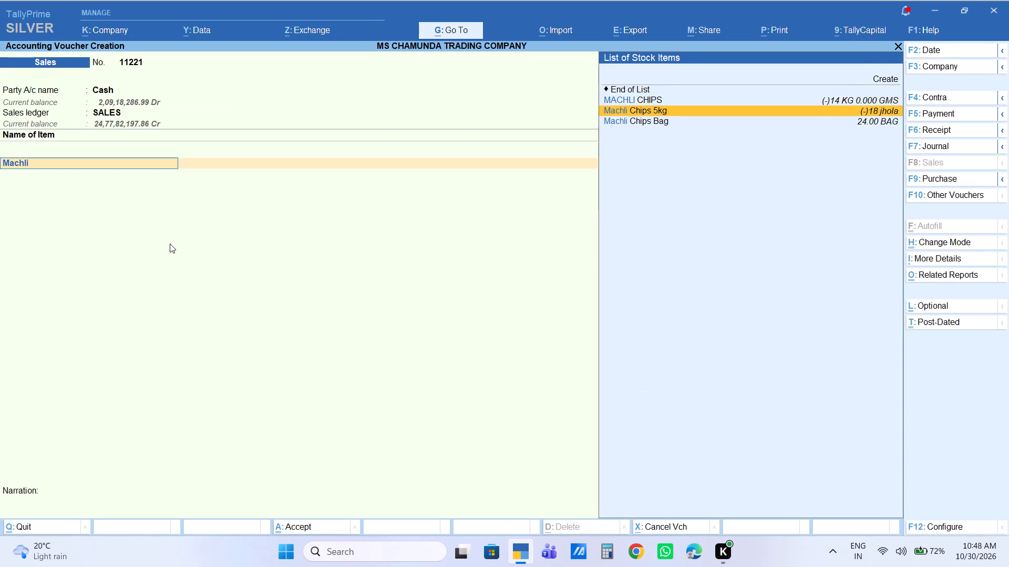
pyautogui.press('Return')
pyautogui.press('1')
pyautogui.press('Return')
pyautogui.press('Return')
pyautogui.press('Return')
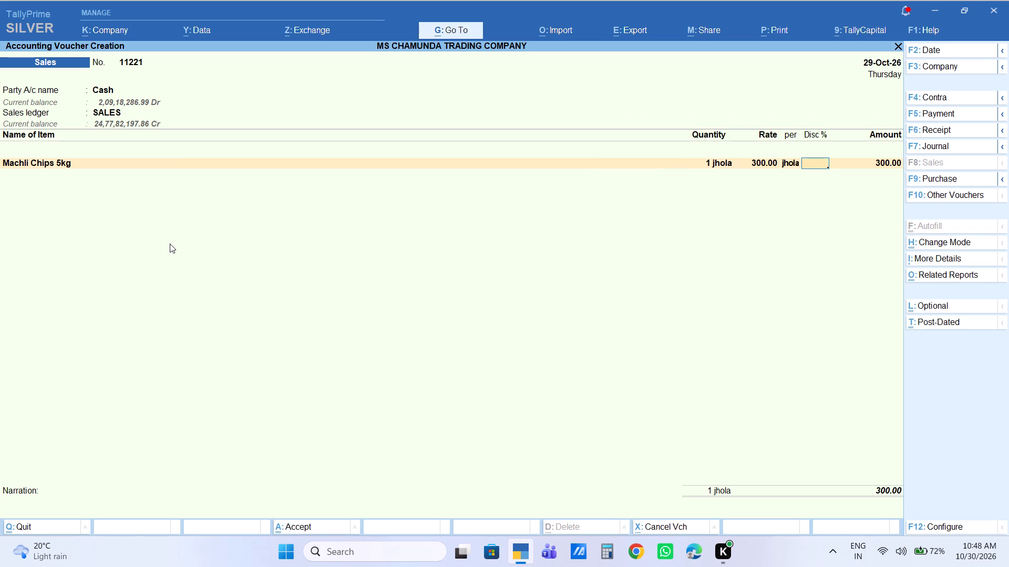
pyautogui.press('Return')
pyautogui.write('250')
pyautogui.press('Return')
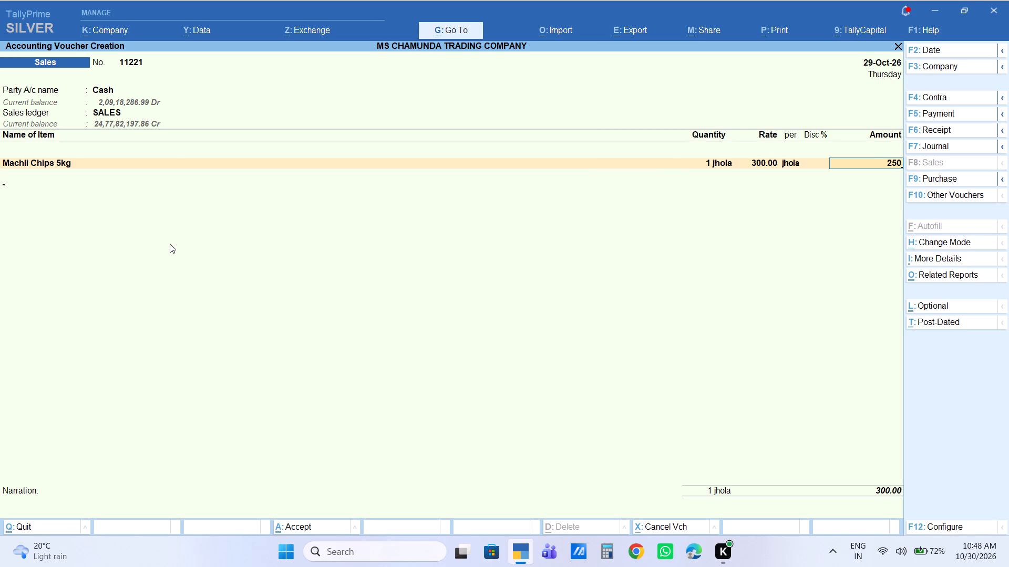
# End the item list without further entries and accept sales voucher 11221.
pyautogui.press('Return')
pyautogui.press('Return')
pyautogui.press('Return')
pyautogui.press('Return')
pyautogui.press('Return')
# Set Cash as the party for voucher 11222, keep the default party details, and choose the SALES ledger.
pyautogui.write('cas')
pyautogui.press('Return')
pyautogui.press('Return')
pyautogui.press('Return')
pyautogui.press('Return')
pyautogui.press('Return')
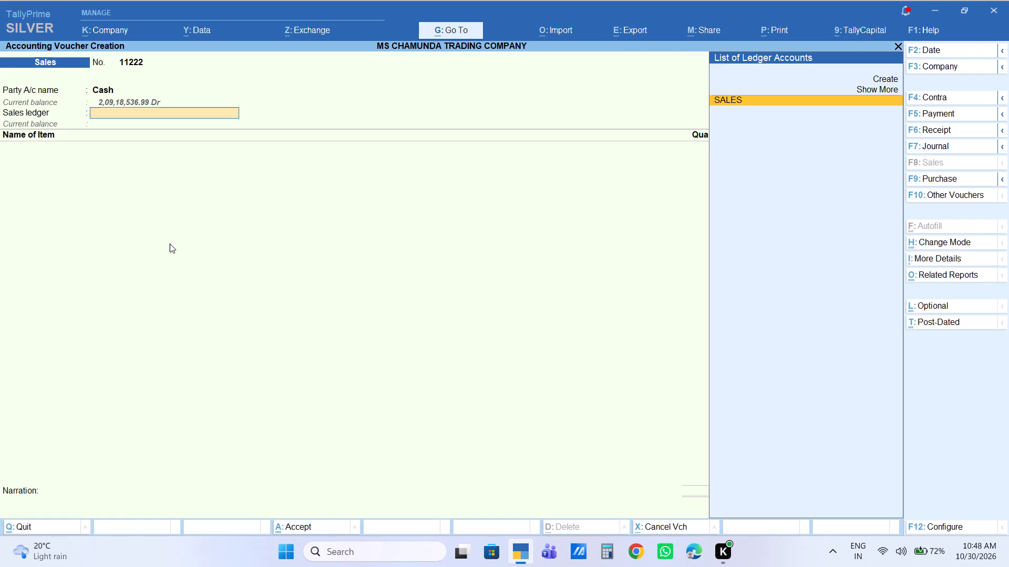
pyautogui.press('Return')
# Add Horlicks Rs 5 as the first item in sales voucher 11222.
pyautogui.write('ho')
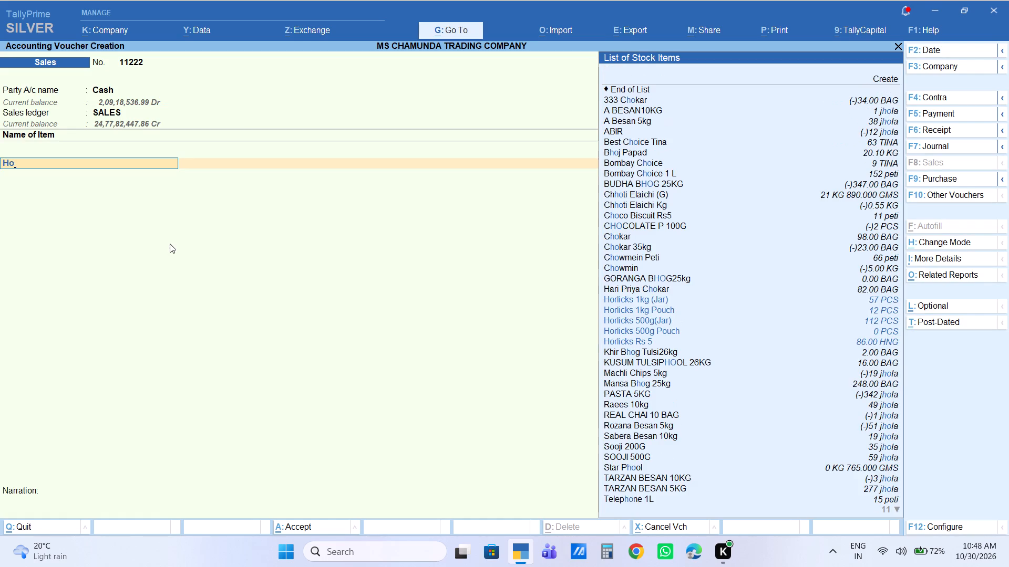
pyautogui.write('rli')
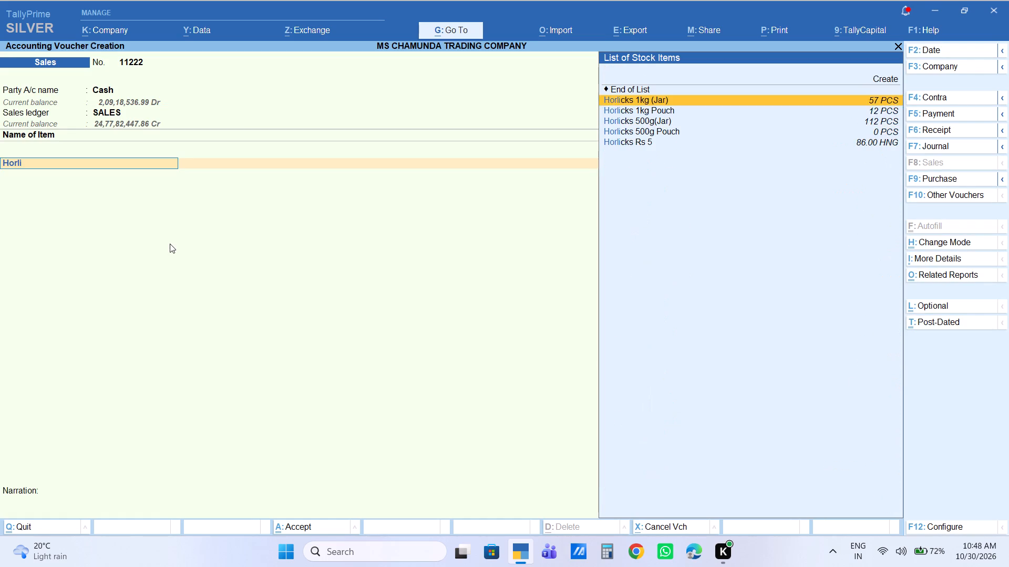
pyautogui.press('Down')
pyautogui.press('Down')
pyautogui.press('Down')
pyautogui.press('Down')
pyautogui.press('Return')
pyautogui.press('BackSpace')
pyautogui.press('Down')
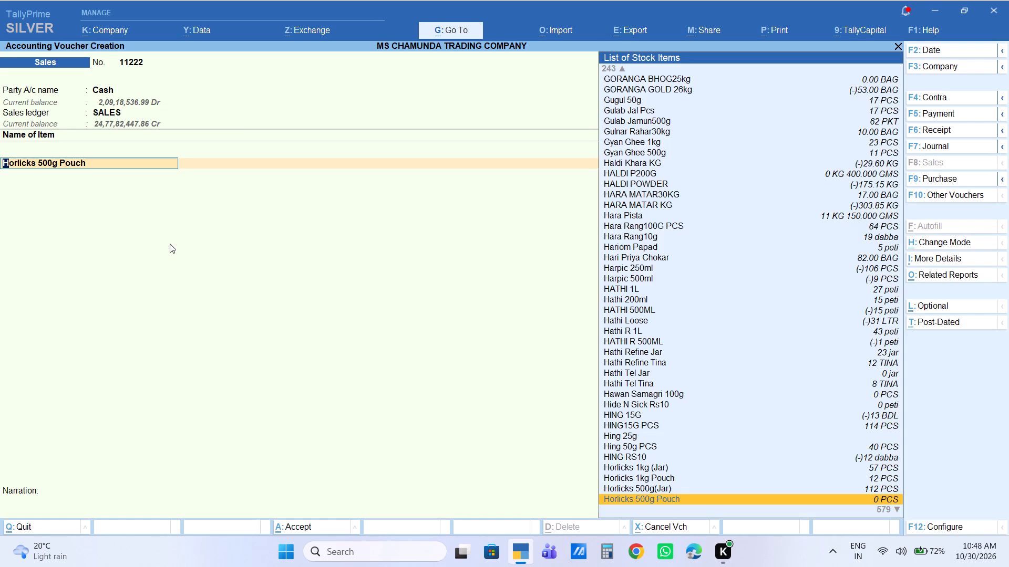
pyautogui.press('Return')
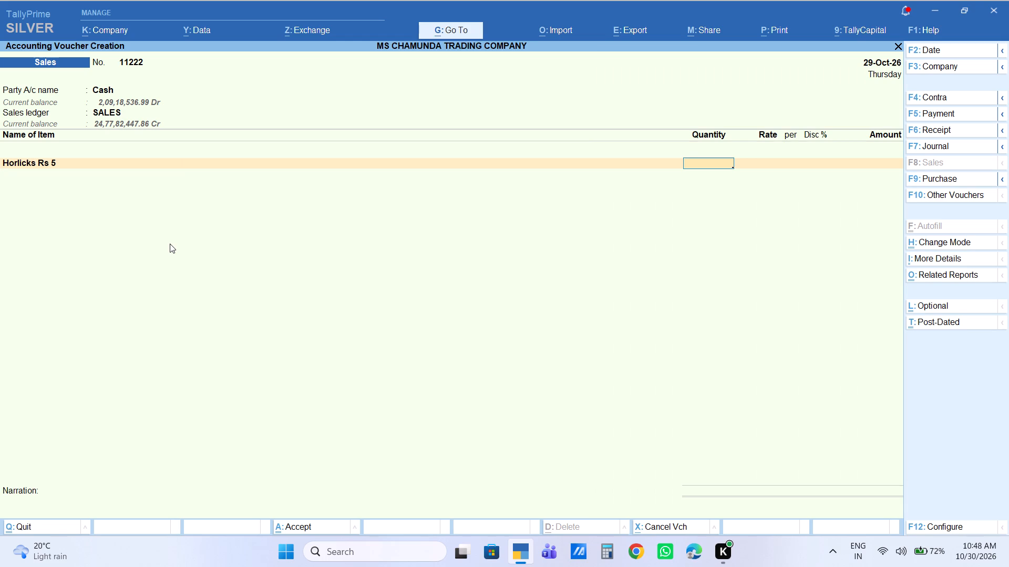
# Enter a quantity of 2 HNG for the Horlicks Rs 5 line and complete it at its default rate.
pyautogui.press('2')
pyautogui.press('Return')
pyautogui.press('Return')
pyautogui.press('Return')
pyautogui.press('Return')
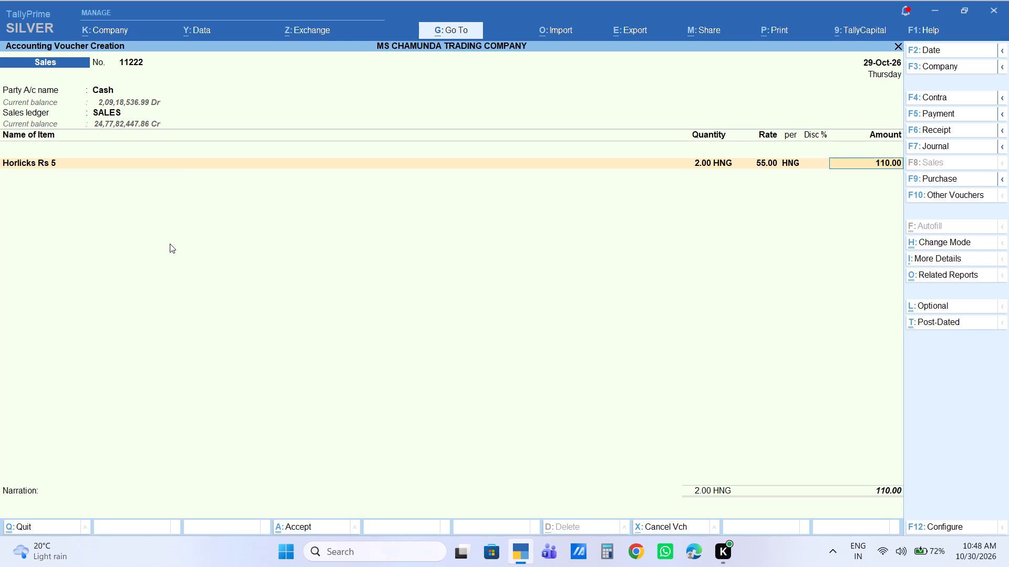
pyautogui.press('Return')
# End the item list without further entries and accept sales voucher 11222.
pyautogui.press('Return')
pyautogui.press('Return')
pyautogui.press('Return')
pyautogui.press('Return')
pyautogui.press('Return')
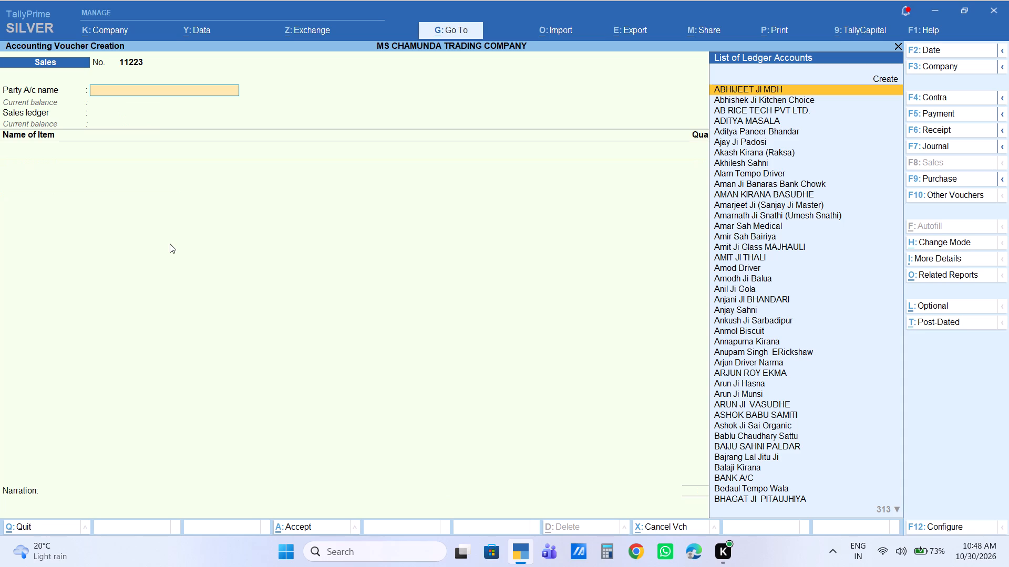
# Set Cash as the party for voucher 11223, keep the default party details, and choose the SALES ledger.
pyautogui.write('cas')
pyautogui.press('Return')
pyautogui.press('Return')
pyautogui.press('Return')
pyautogui.press('Return')
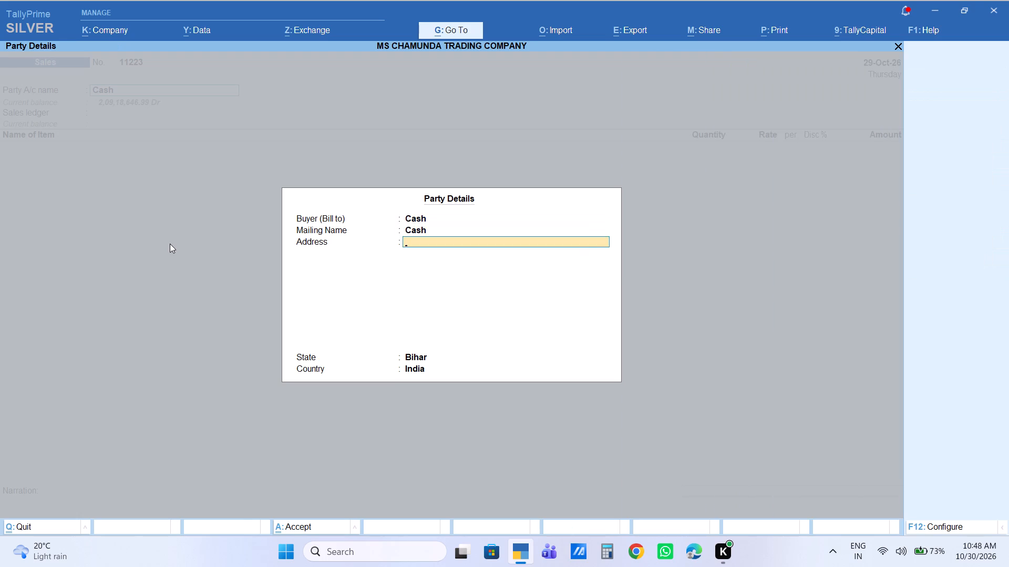
pyautogui.press('Return')
pyautogui.press('Return')
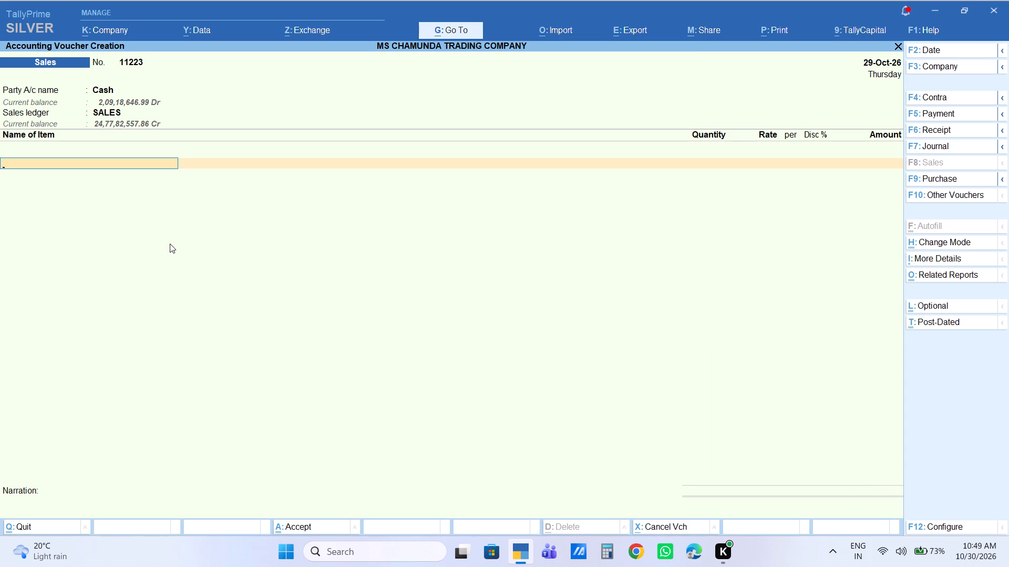
# Add MAIDA Bag with a quantity of 2 bags and an amount of 3160.
pyautogui.write('maida')
pyautogui.press('Down')
pyautogui.press('Down')
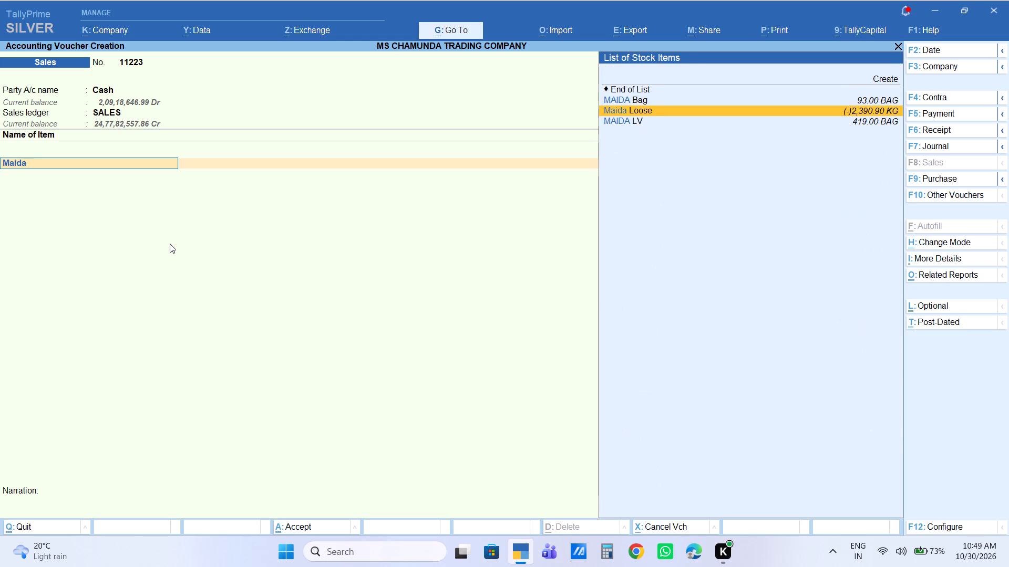
pyautogui.press('Up')
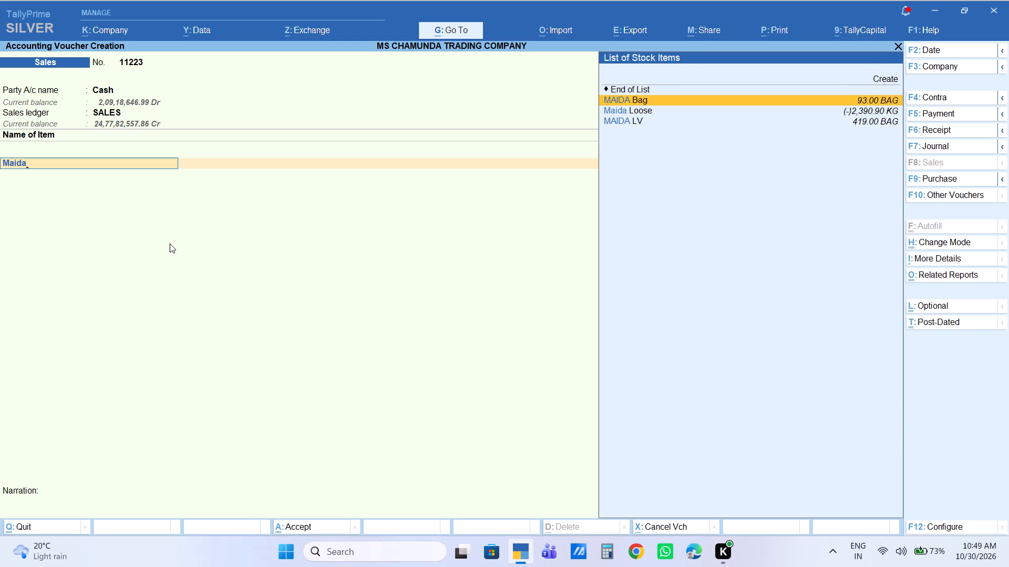
pyautogui.press('Return')
pyautogui.press('2')
pyautogui.press('Return')
pyautogui.press('Return')
pyautogui.press('Return')
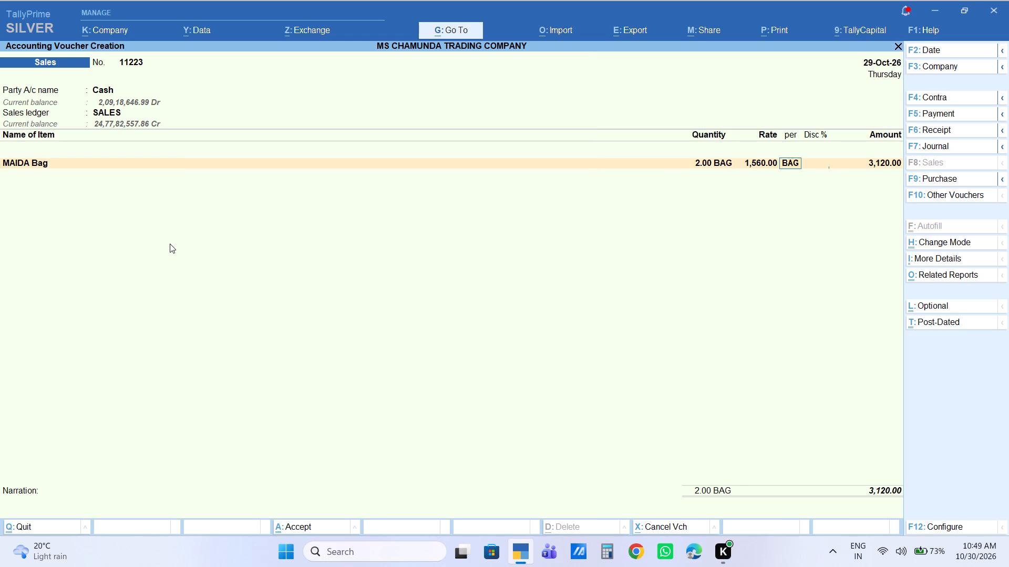
pyautogui.press('Return')
pyautogui.write('3160')
pyautogui.press('Return')
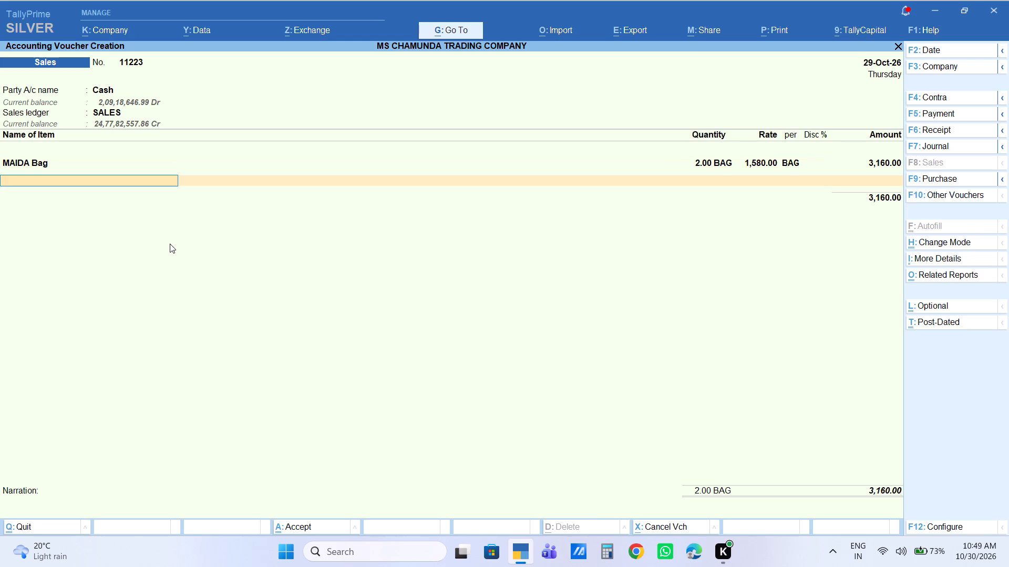
# Add Sooji 50kg to voucher 11223 with a quantity of 1 bag and an amount of 1780.
pyautogui.write('sooji')
pyautogui.press('Down')
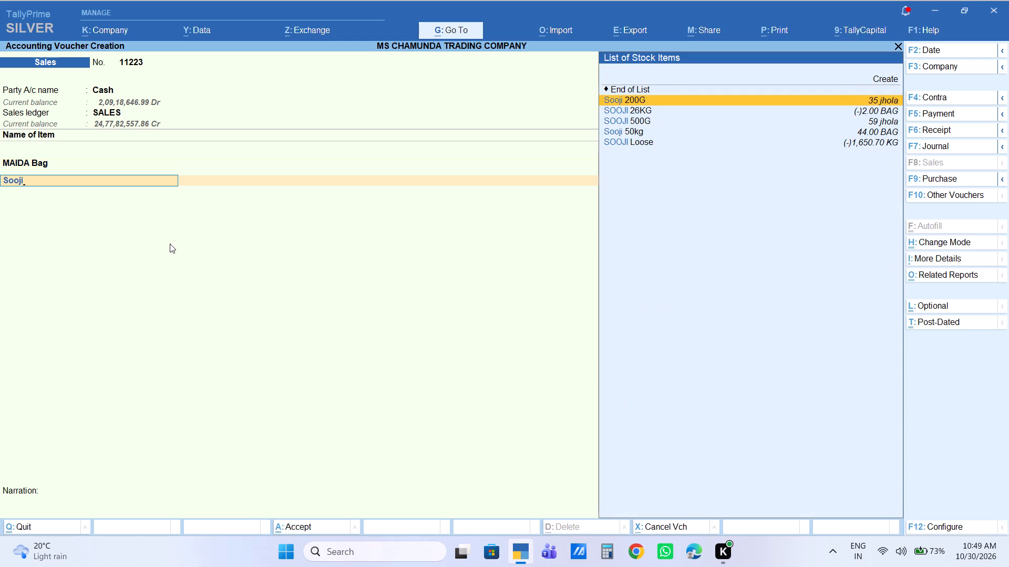
pyautogui.press('Down')
pyautogui.press('Down')
pyautogui.press('Down')
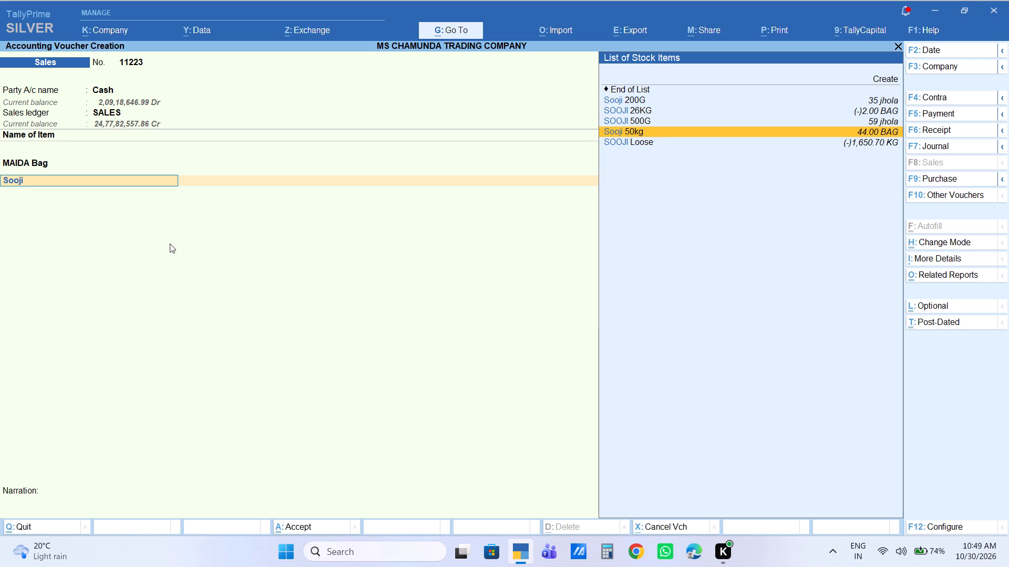
pyautogui.press('Return')
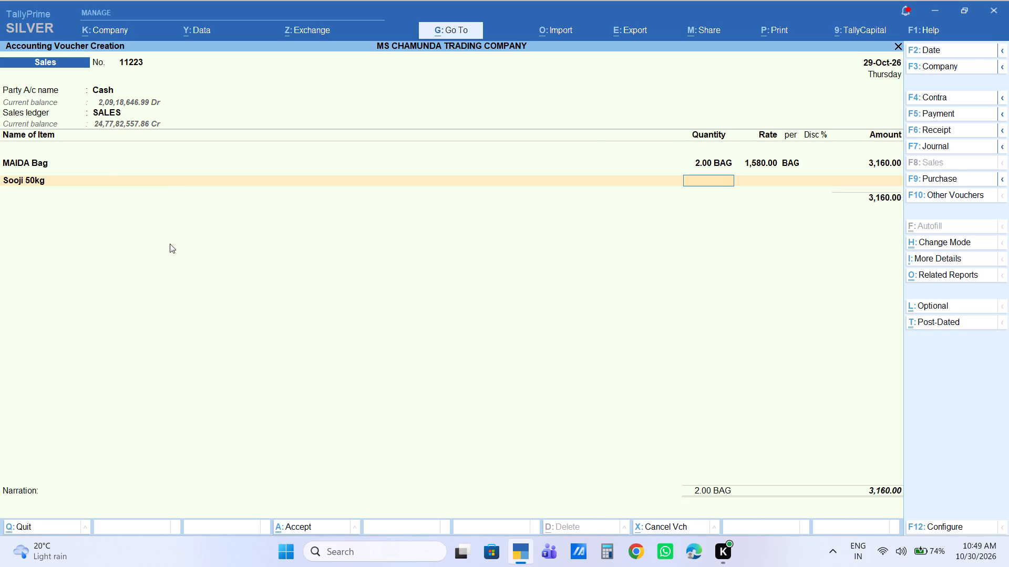
pyautogui.press('1')
pyautogui.press('Return')
pyautogui.press('Return')
pyautogui.press('Return')
pyautogui.press('Return')
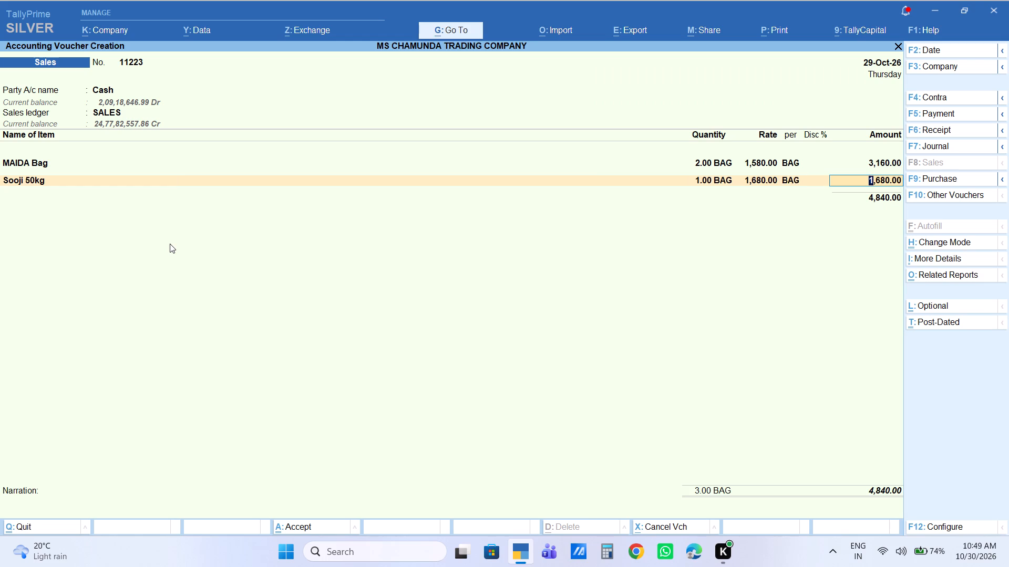
pyautogui.write('1780')
pyautogui.press('Return')
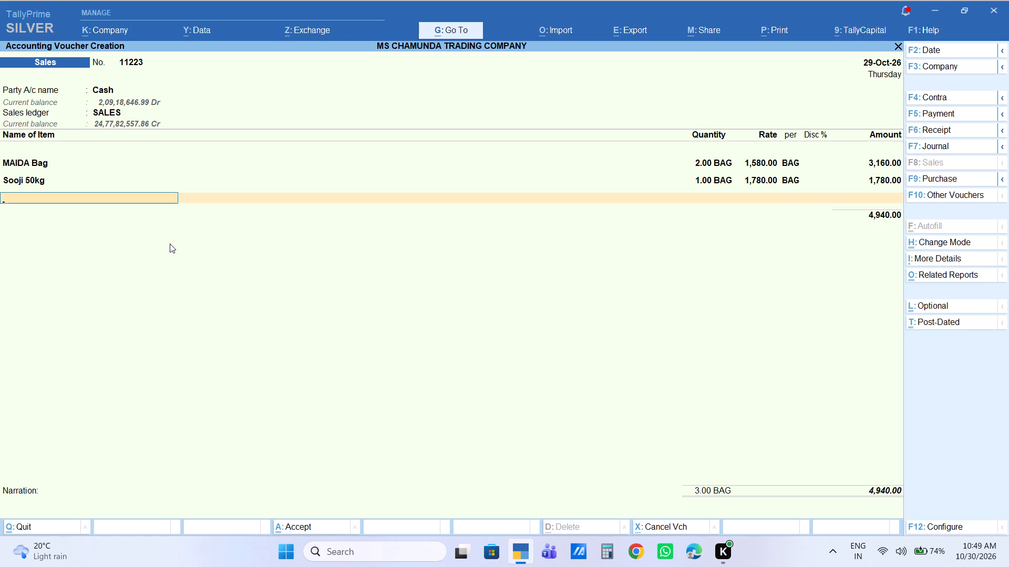
# Add Aata 50kg with a quantity of 2 bags and an amount of 3160.
pyautogui.write('aa')
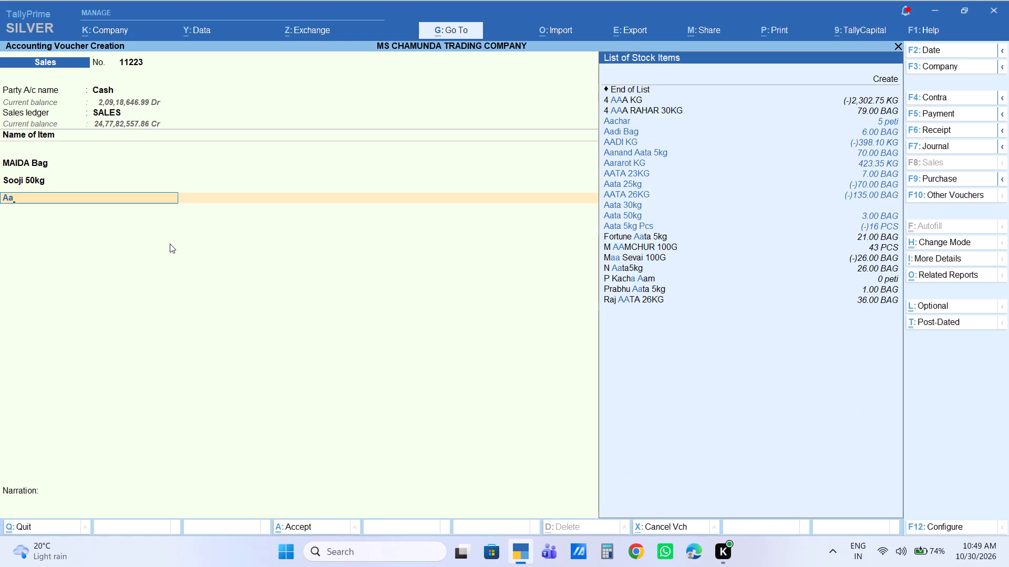
pyautogui.write('ta')
pyautogui.write('50')
pyautogui.press('Return')
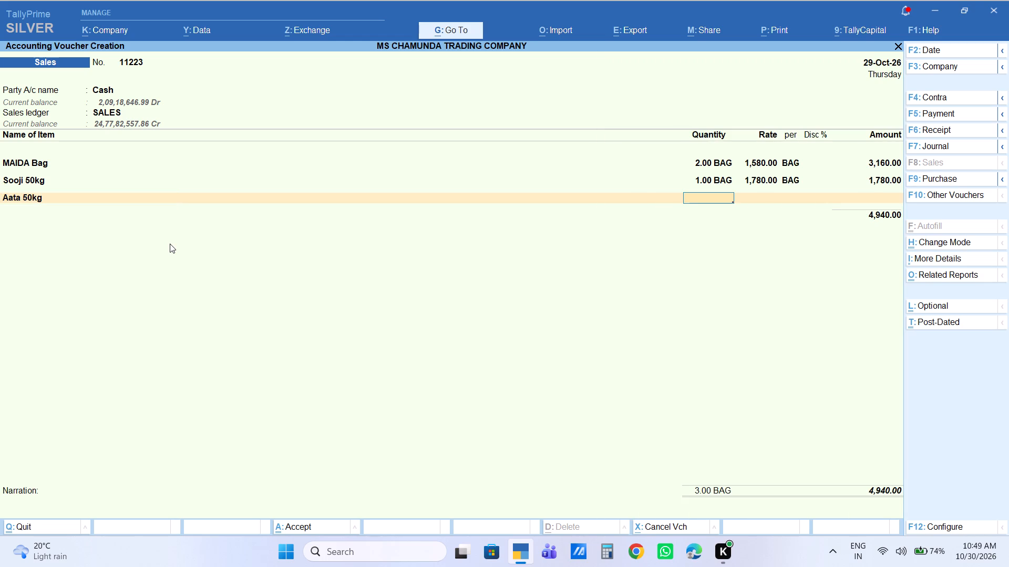
pyautogui.press('2')
pyautogui.press('Return')
pyautogui.press('Return')
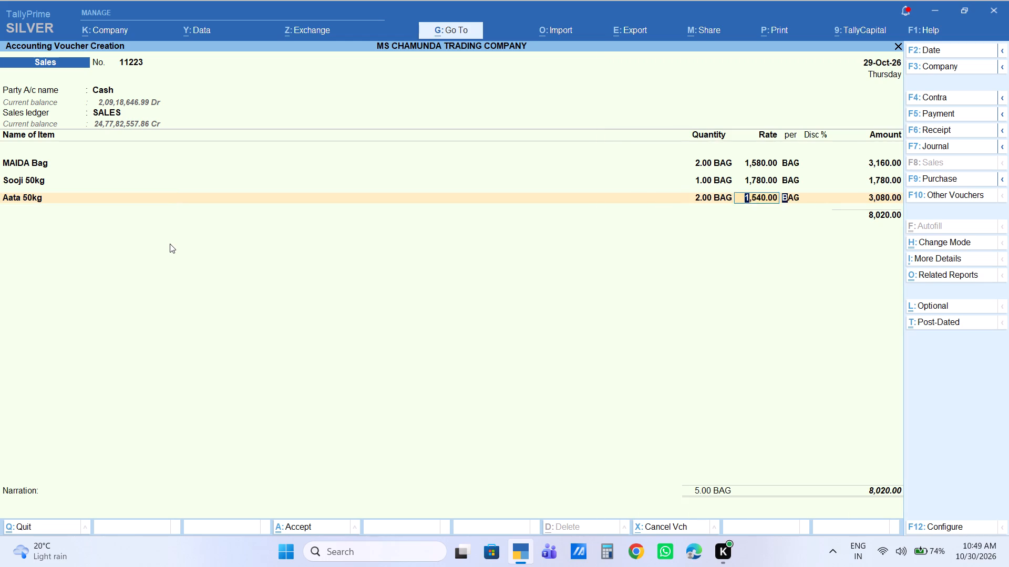
pyautogui.press('Return')
pyautogui.press('Return')
pyautogui.write('3160')
pyautogui.press('Return')
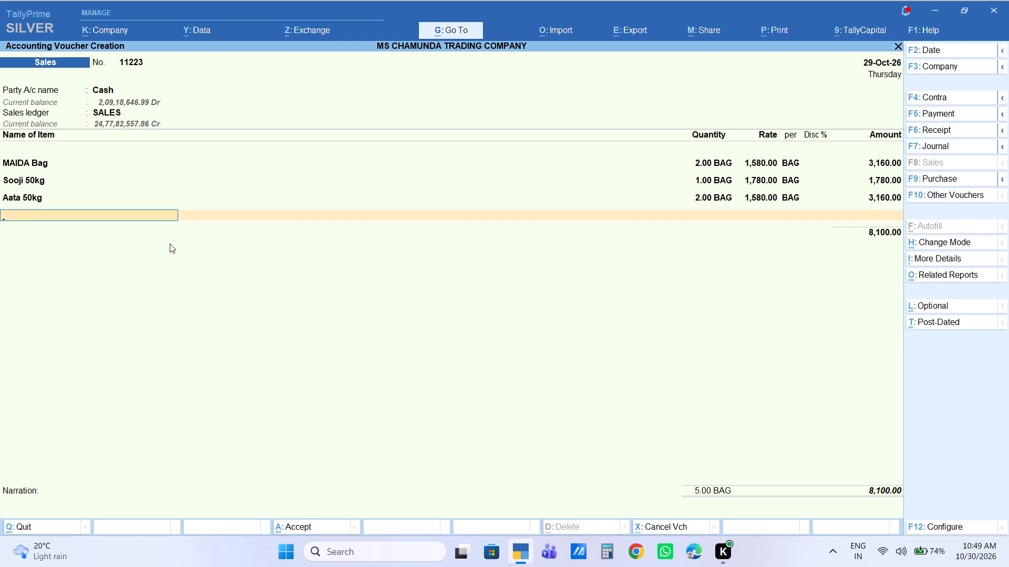
# Add CHINI SF 50kg with a quantity of 2 bags, keeping its default rate and amount.
pyautogui.write('sf')
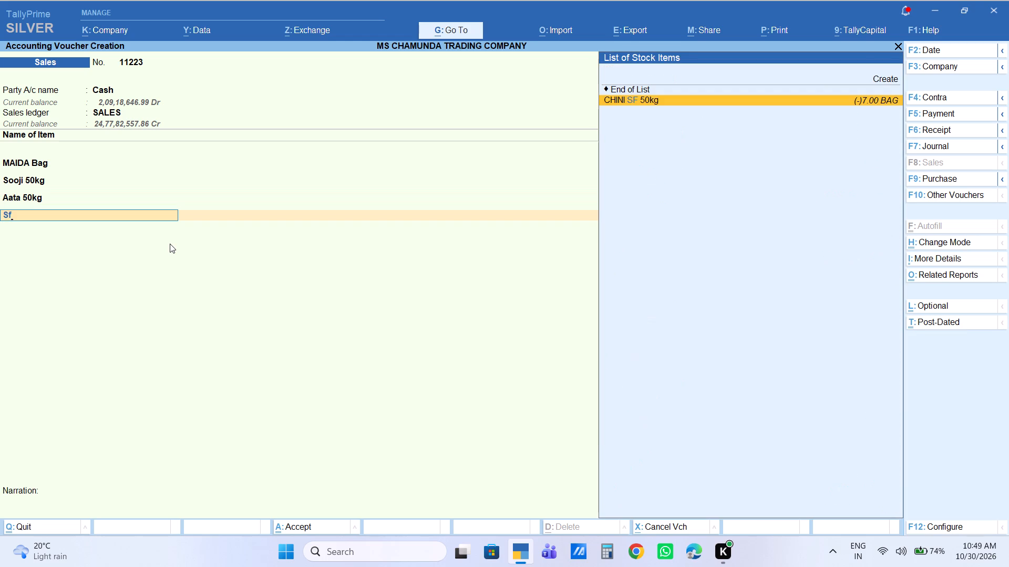
pyautogui.press('Return')
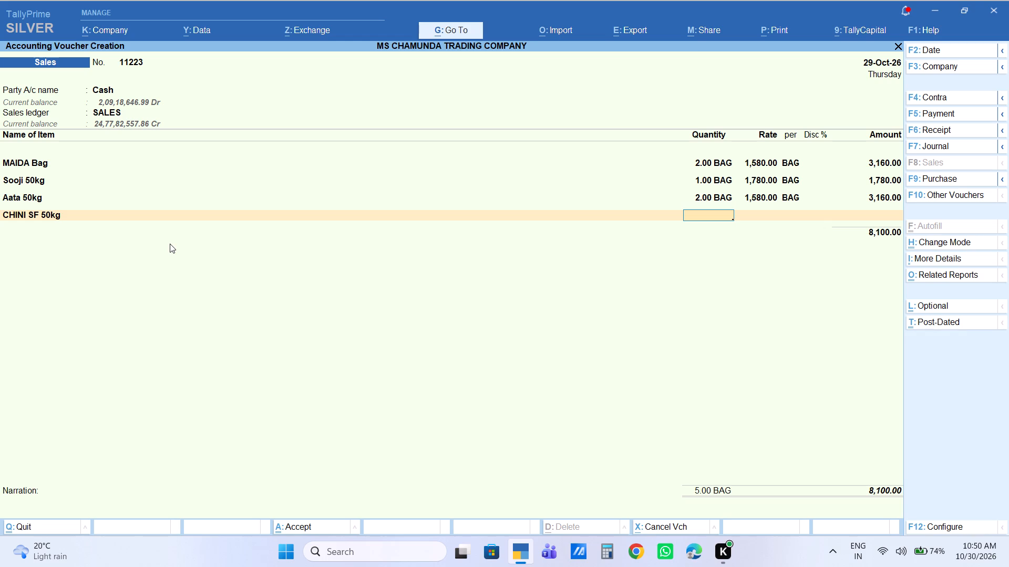
pyautogui.press('2')
pyautogui.press('Return')
pyautogui.press('Return')
pyautogui.press('Return')
pyautogui.press('Return')
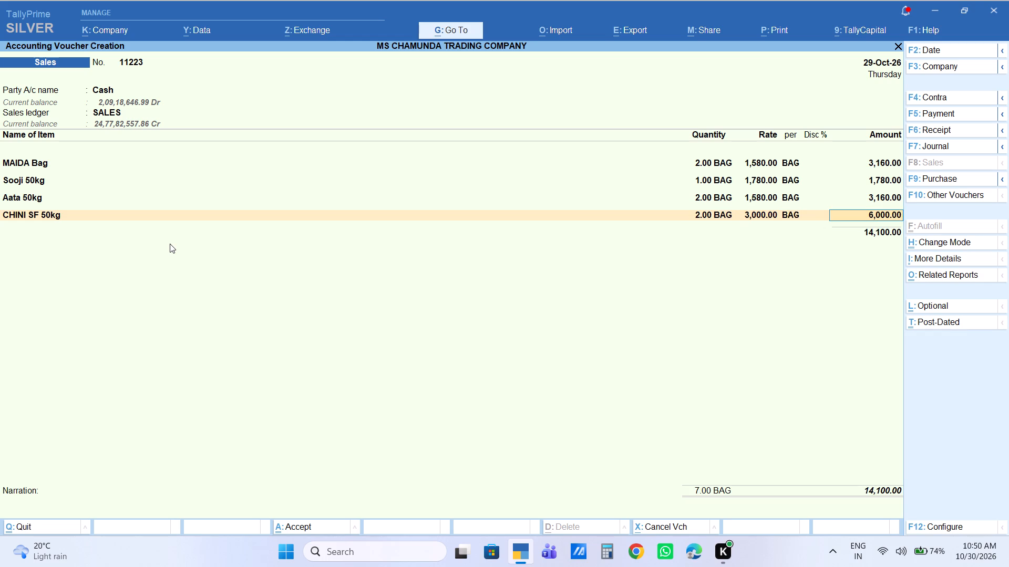
pyautogui.press('Return')
# Add Sahnai Tina with a quantity of 2 TINA, keeping its default rate and amount.
pyautogui.write('sahnai')
pyautogui.press('Down')
pyautogui.press('Down')
pyautogui.press('Down')
pyautogui.press('Down')
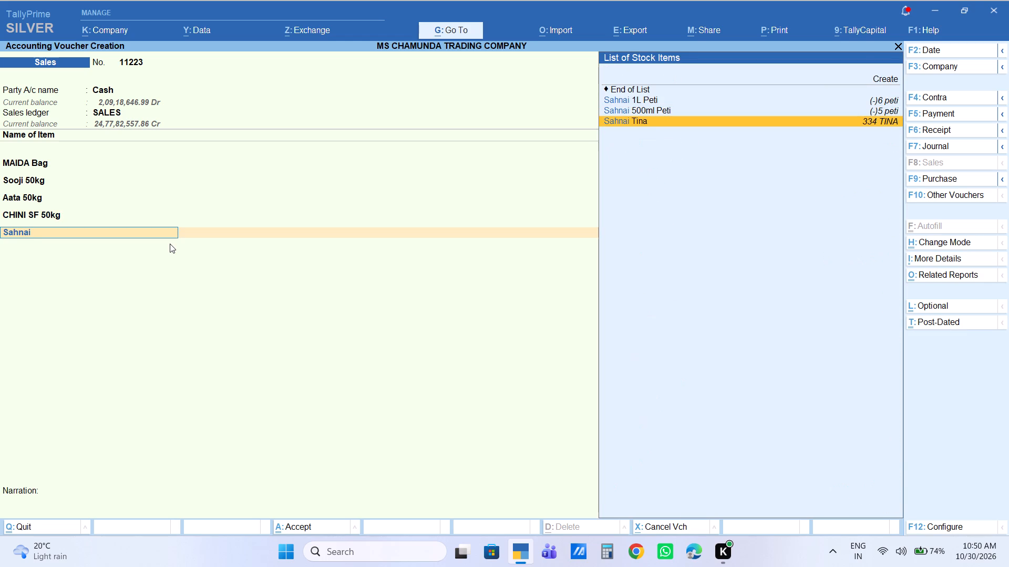
pyautogui.press('Return')
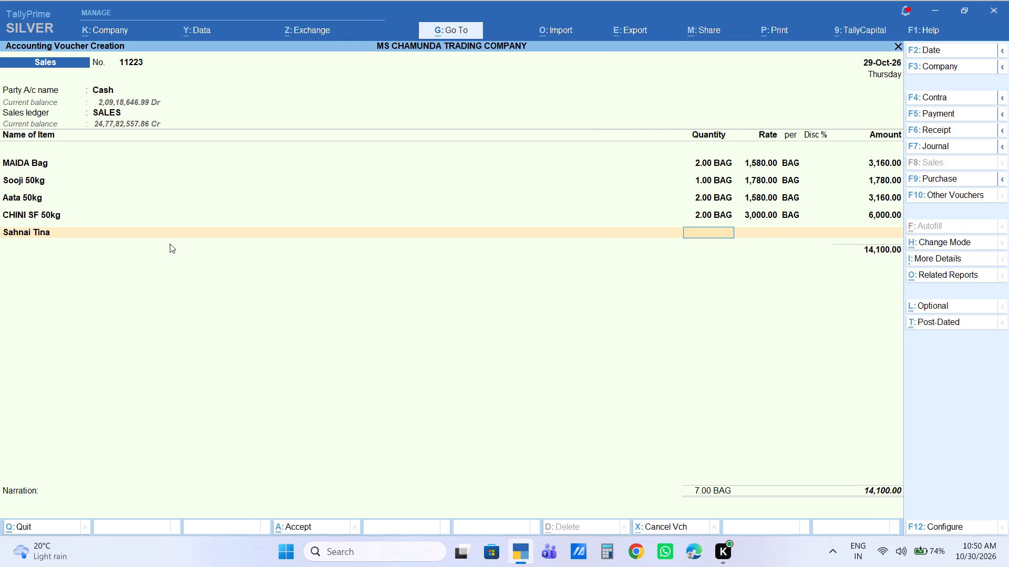
pyautogui.press('2')
pyautogui.press('Return')
pyautogui.press('Return')
pyautogui.press('Return')
pyautogui.press('Return')
pyautogui.press('Return')
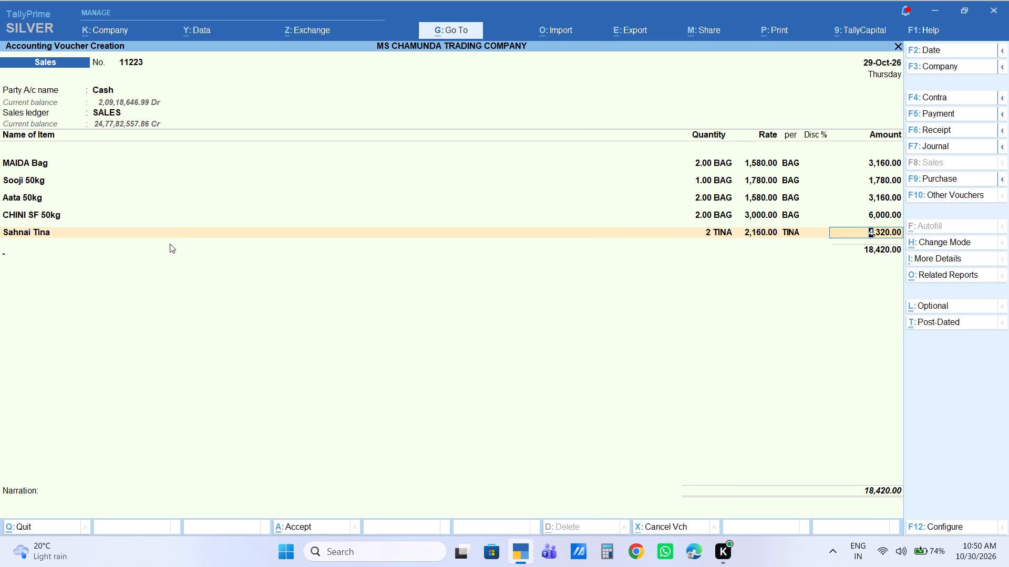
# Add SALONI 1L PETI with a quantity of 1 peti and an amount of 3050.
pyautogui.write('saloni1')
pyautogui.press('Down')
pyautogui.press('Down')
pyautogui.press('Down')
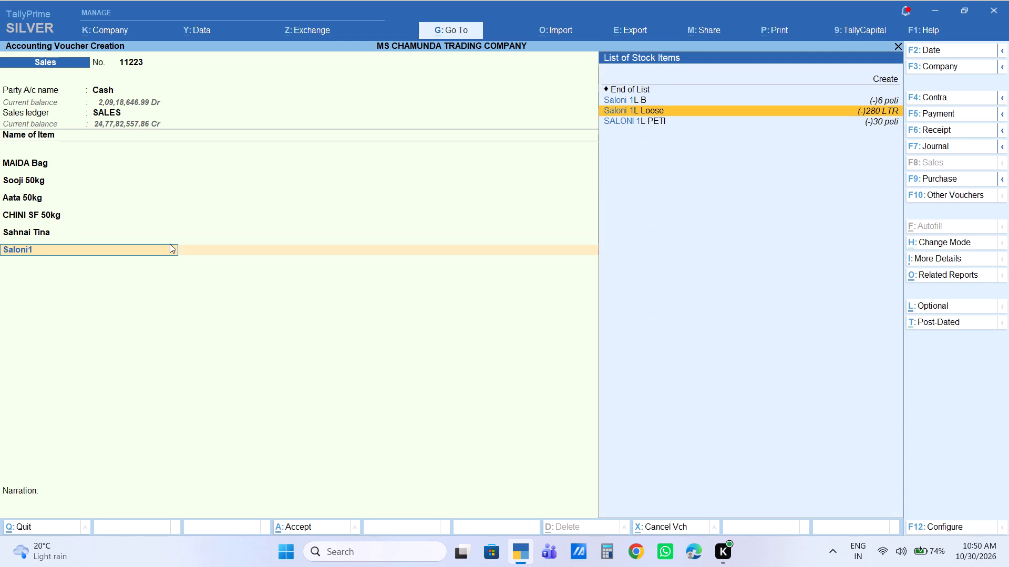
pyautogui.press('Return')
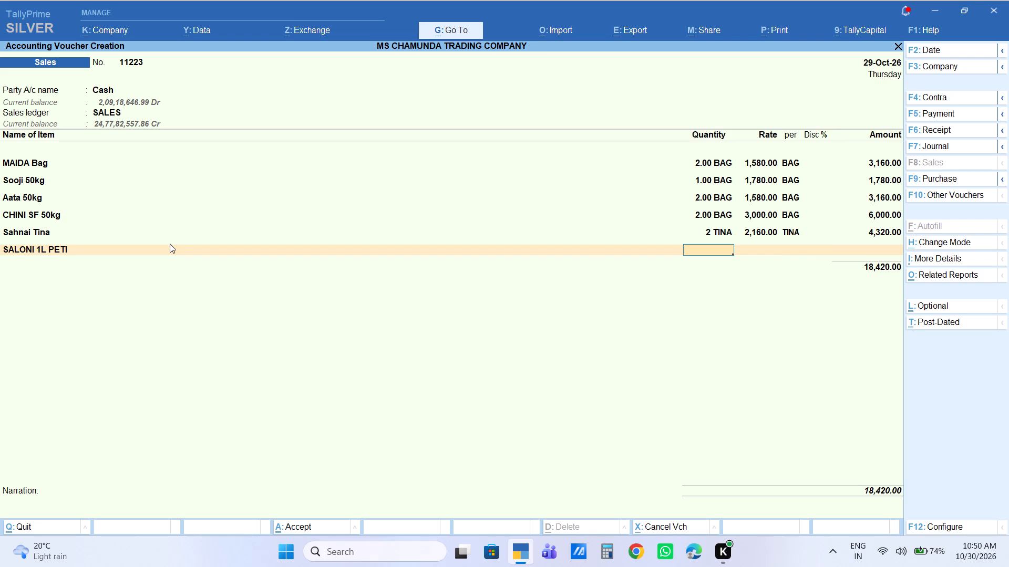
pyautogui.press('1')
pyautogui.press('Return')
pyautogui.press('Return')
pyautogui.press('Return')
pyautogui.press('Return')
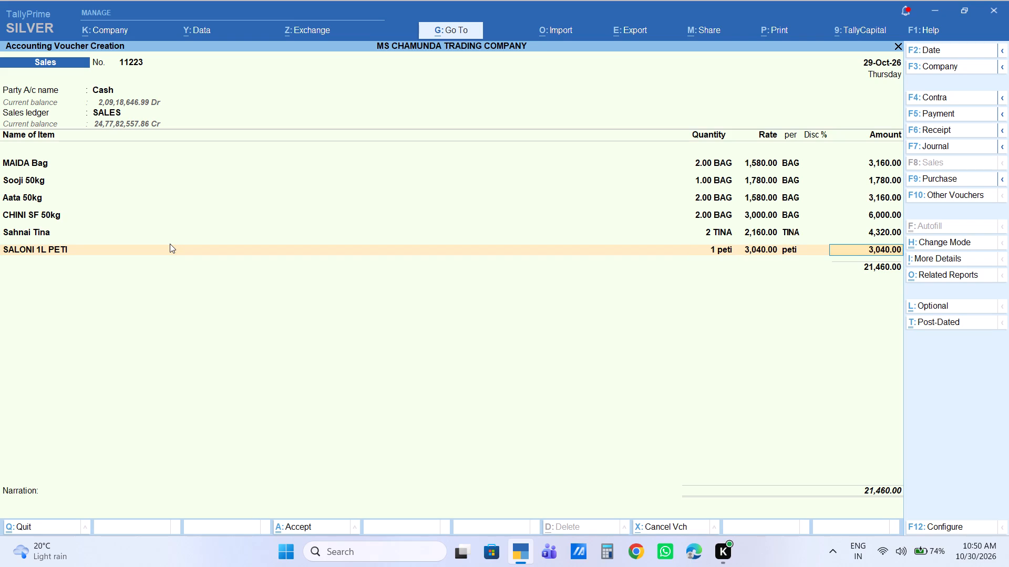
pyautogui.write('3050')
pyautogui.press('Return')
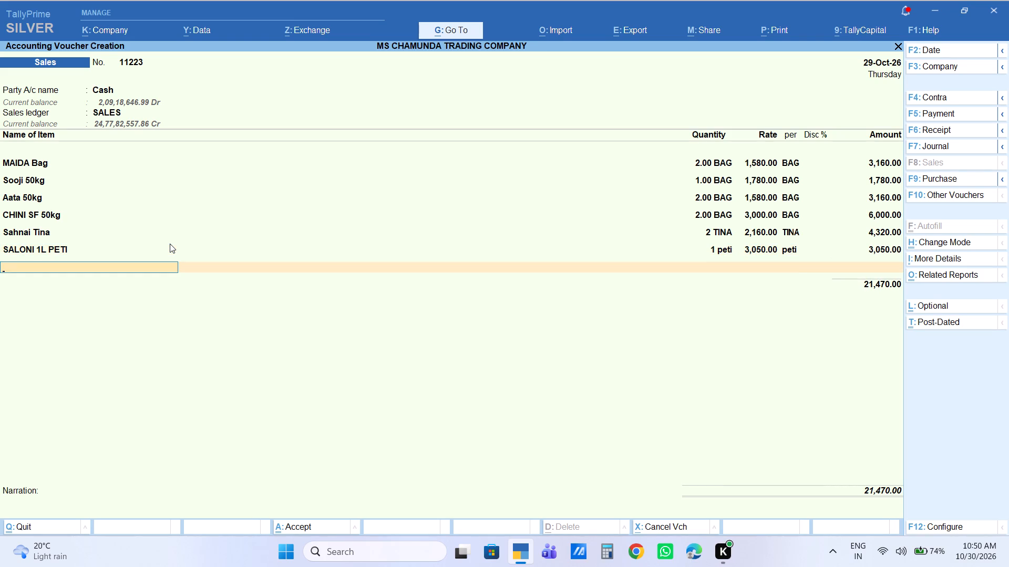
# Add SALONI 500ML PETI with a quantity of 1 peti, keeping its default rate and amount.
pyautogui.write('sa')
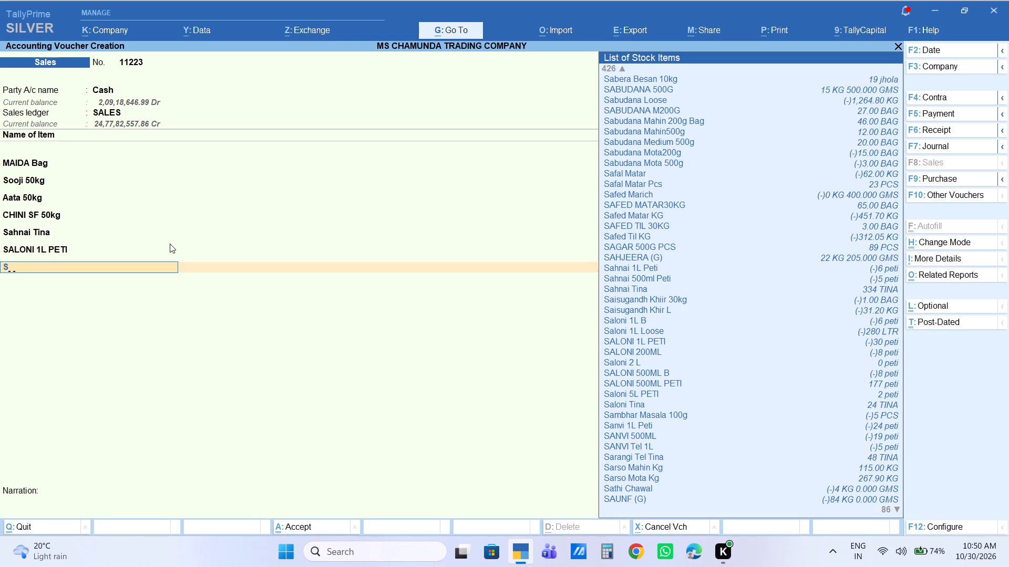
pyautogui.write('loni500')
pyautogui.press('Down')
pyautogui.press('Down')
pyautogui.press('Return')
pyautogui.press('1')
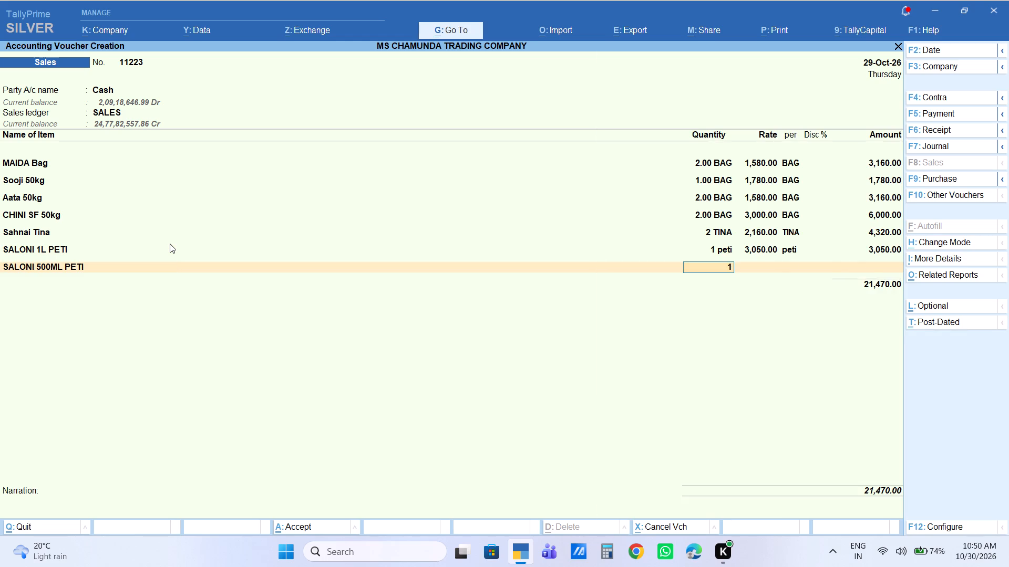
pyautogui.press('Return')
pyautogui.press('Return')
pyautogui.press('Return')
pyautogui.press('Return')
pyautogui.press('Return')
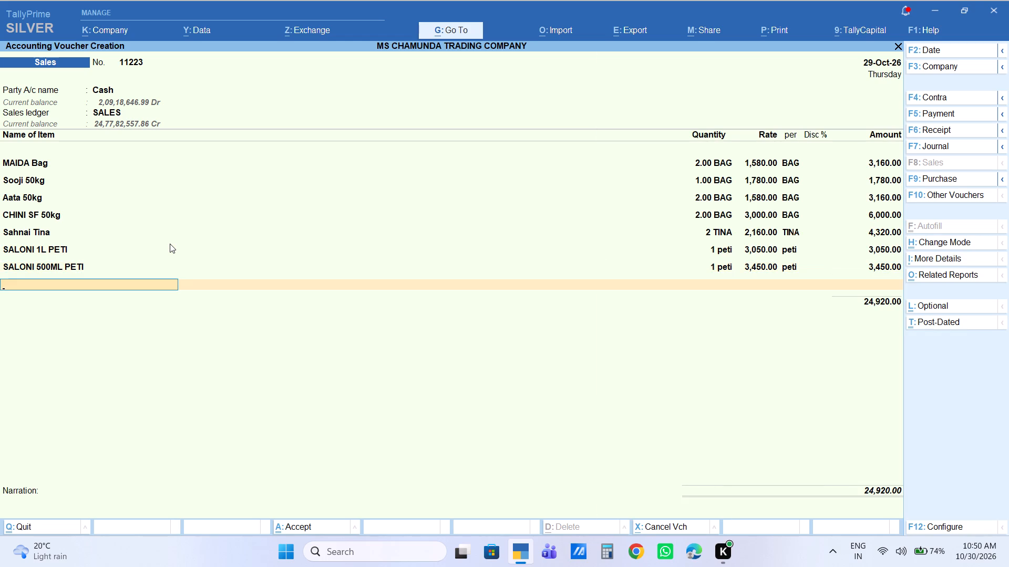
# Add Bombay Choice 1 L with a quantity of 1 peti, keeping its default rate and amount.
pyautogui.write('bomba')
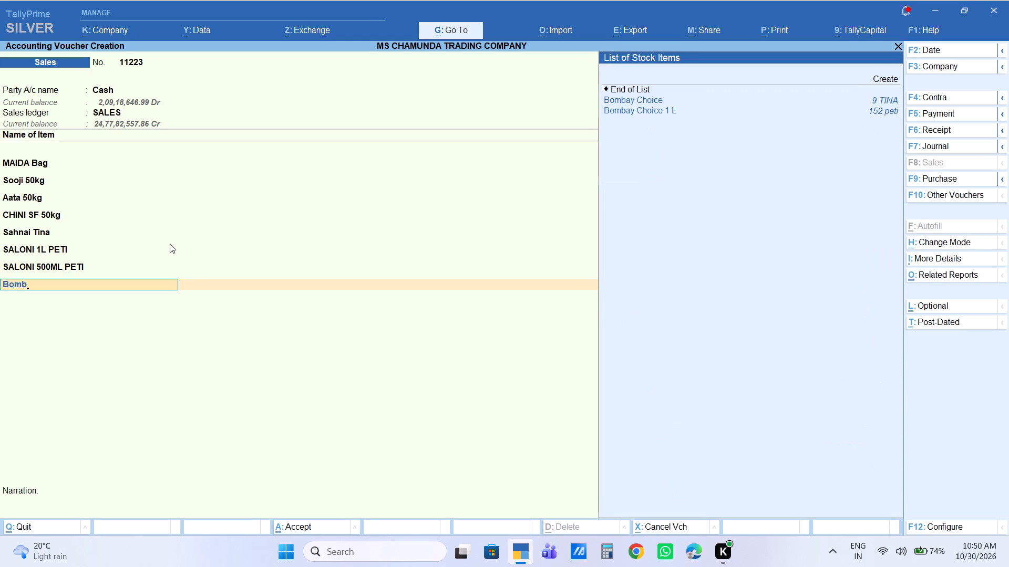
pyautogui.press('Down')
pyautogui.press('Down')
pyautogui.press('Down')
pyautogui.press('1')
pyautogui.press('Return')
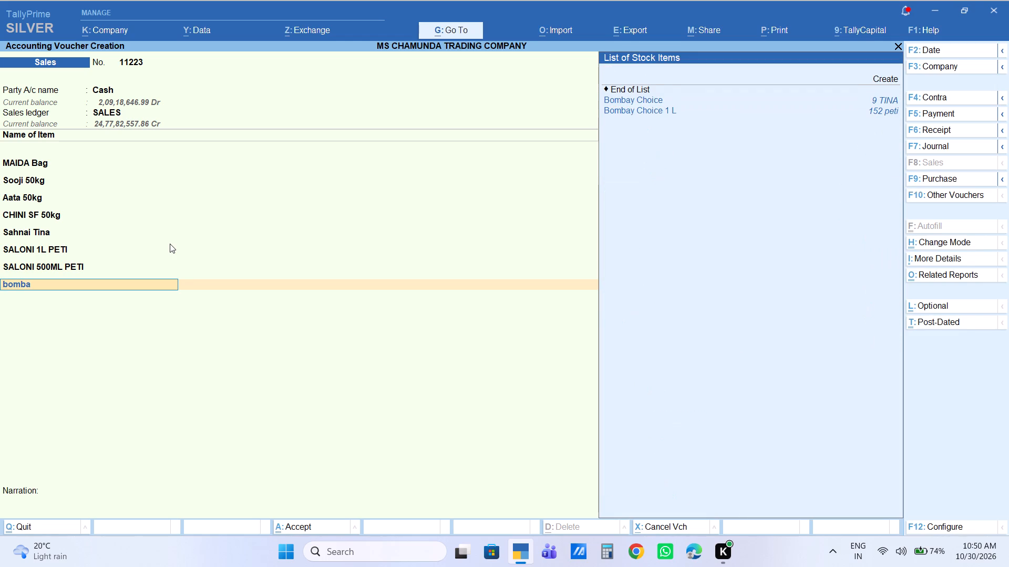
pyautogui.press('Down')
pyautogui.press('Down')
pyautogui.press('Down')
pyautogui.press('Return')
pyautogui.press('1')
pyautogui.press('Return')
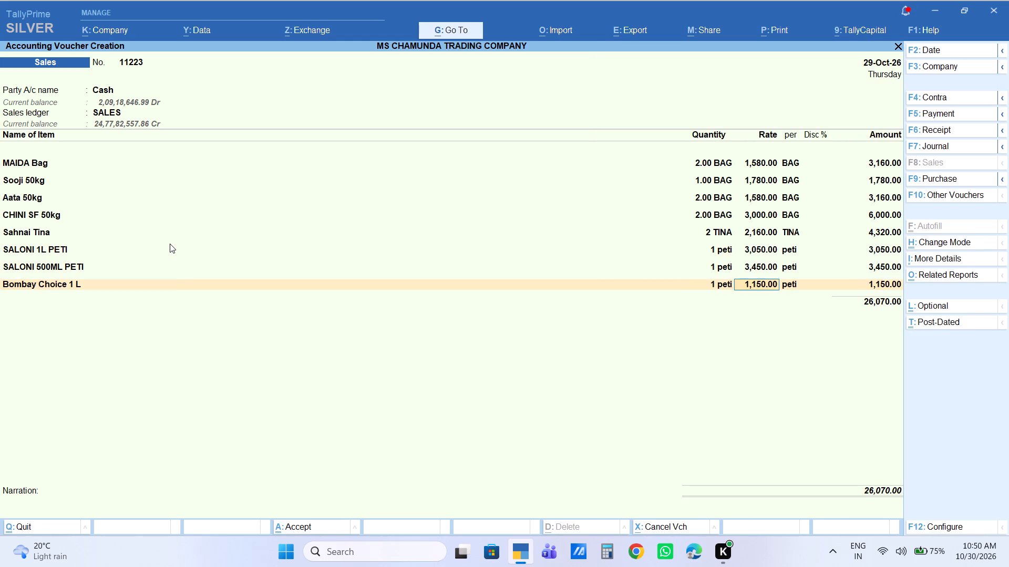
pyautogui.press('Return')
pyautogui.press('Return')
pyautogui.press('Return')
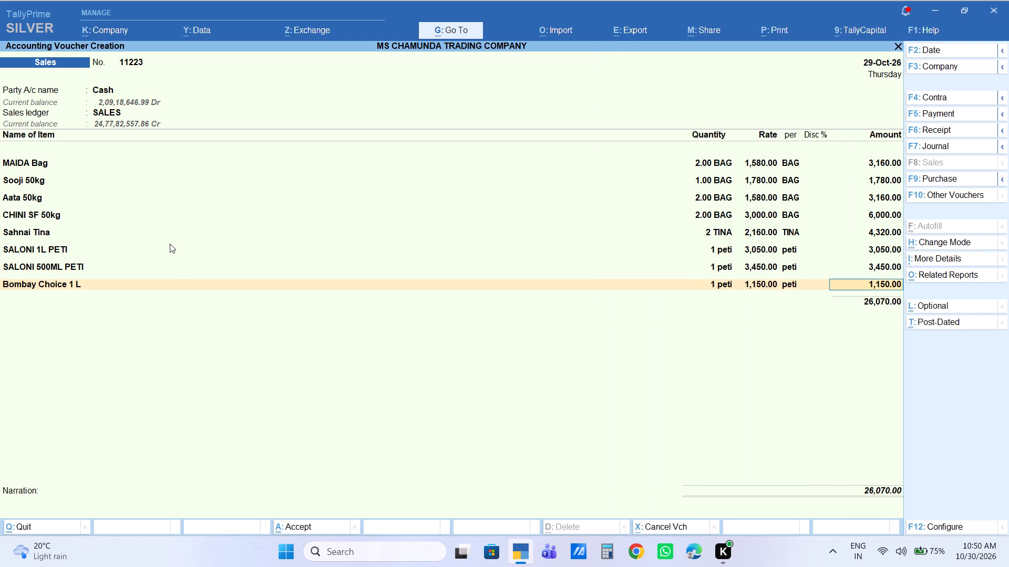
pyautogui.press('Return')
# Add Best 500ml with a quantity of 1 peti, keeping its default rate and amount.
pyautogui.write('best')
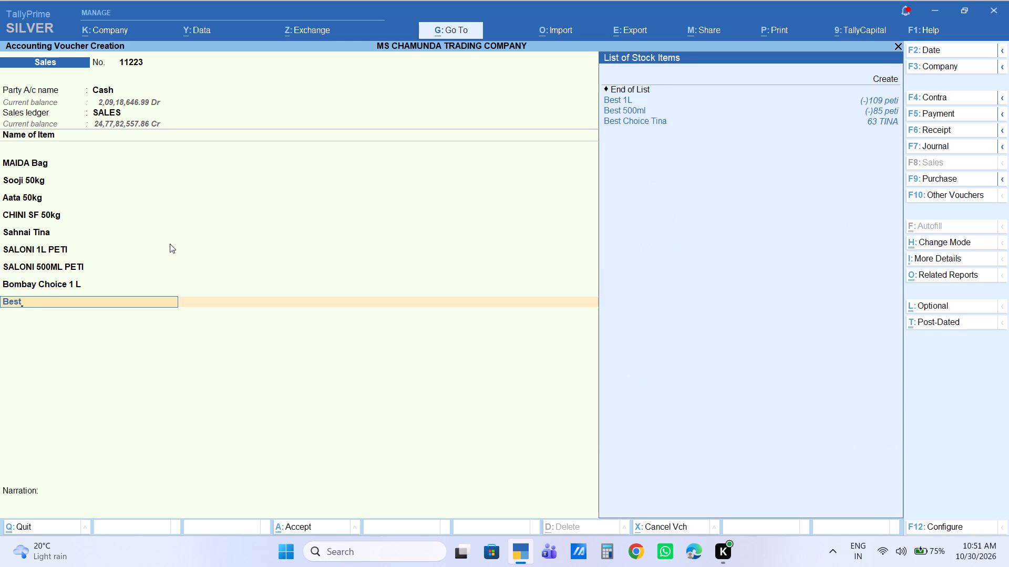
pyautogui.press('5')
pyautogui.press('Return')
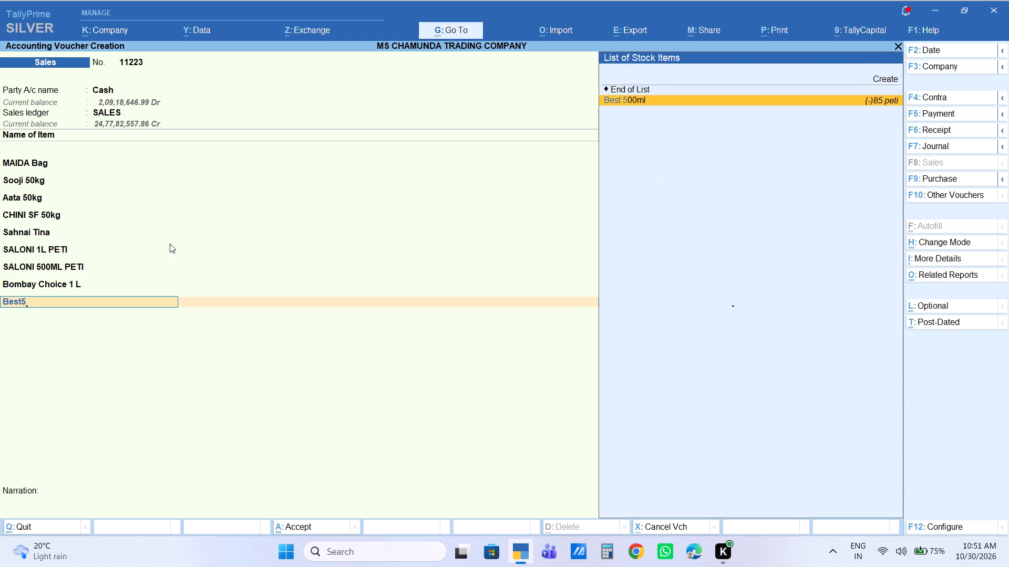
pyautogui.press('1')
pyautogui.press('Return')
pyautogui.press('Return')
pyautogui.press('Return')
pyautogui.press('Return')
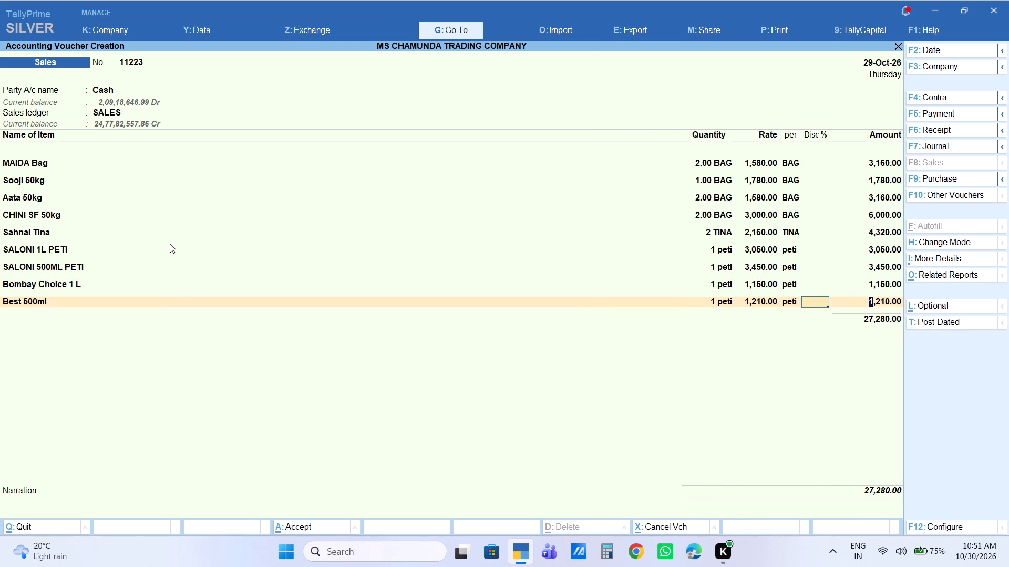
pyautogui.press('Return')
# Add FORTUNE 1L PETI with a quantity of 1 peti and an amount of 2630.
pyautogui.write('fort')
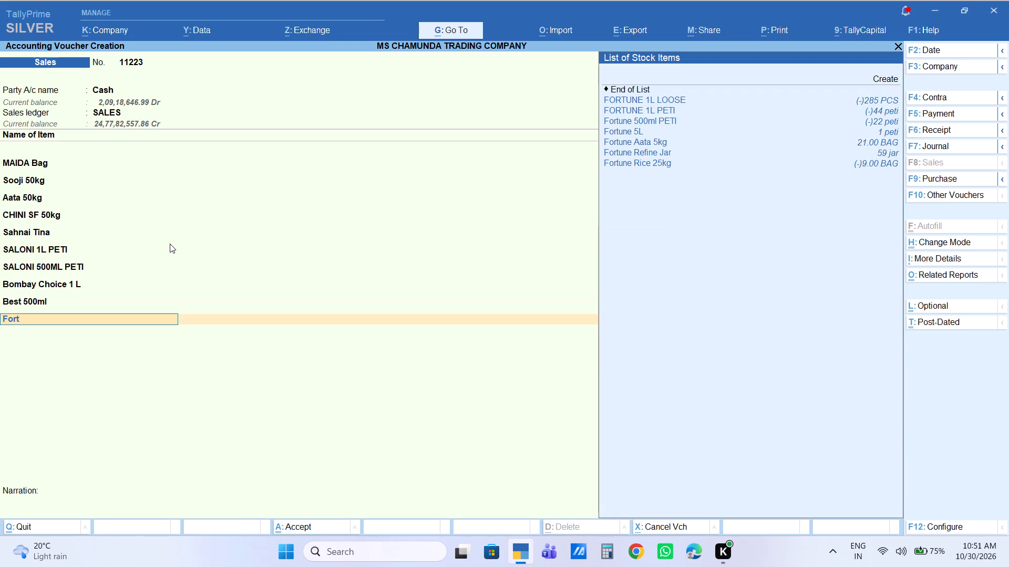
pyautogui.press('Down')
pyautogui.press('Down')
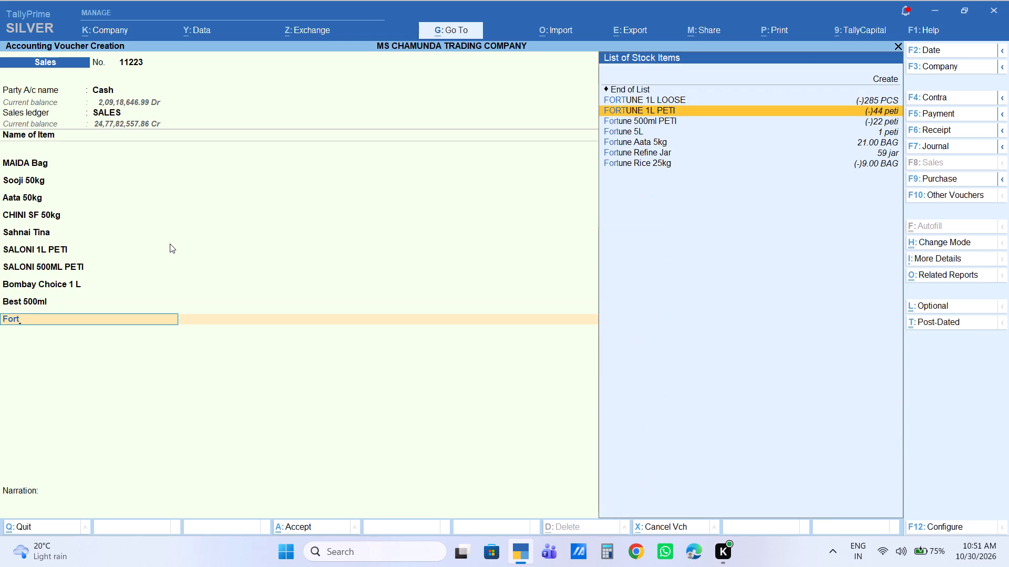
pyautogui.press('Return')
pyautogui.press('1')
pyautogui.press('Return')
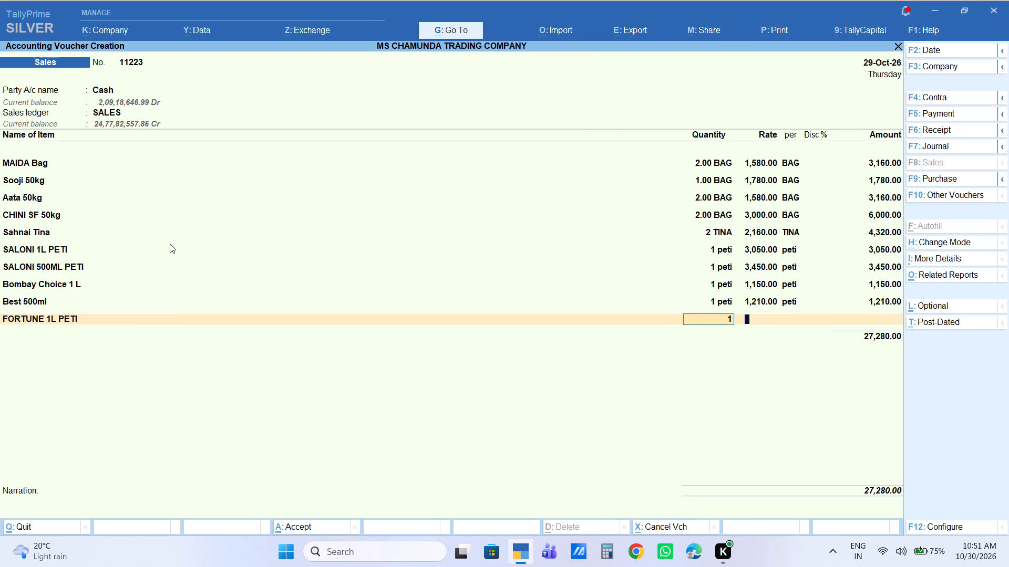
pyautogui.press('Return')
pyautogui.press('Return')
pyautogui.press('Return')
pyautogui.write('2630')
pyautogui.press('Return')
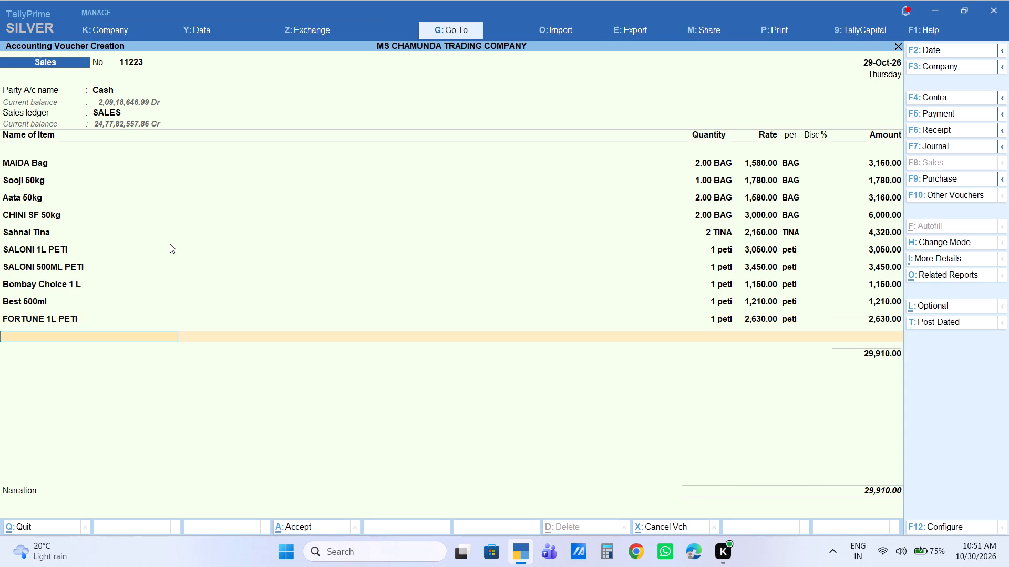
# Add Fortune 500ml PETI with a quantity of 1 peti and an amount of 2030.
pyautogui.write('fort')
pyautogui.press('Down')
pyautogui.press('Down')
pyautogui.press('Down')
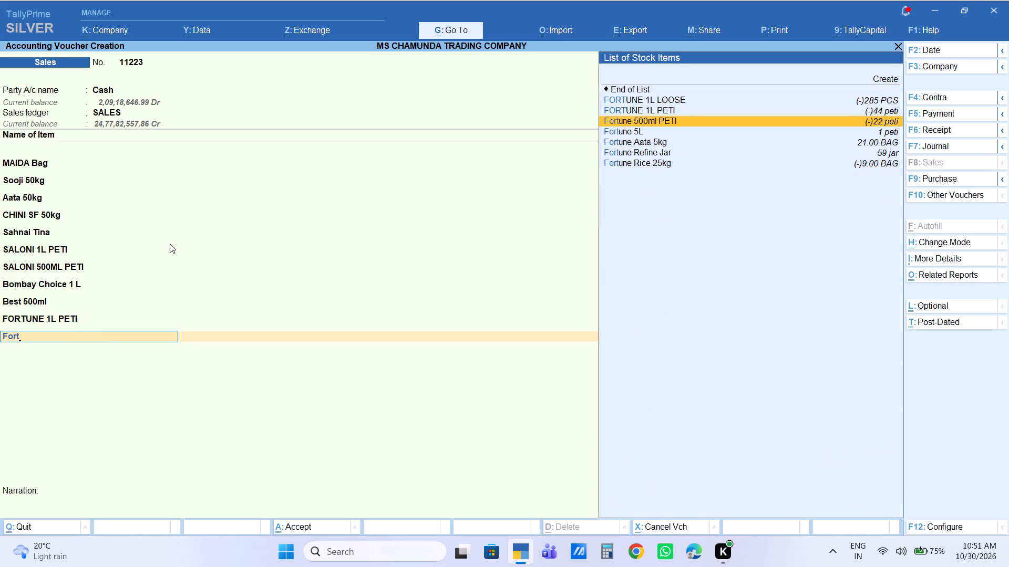
pyautogui.press('Return')
pyautogui.press('1')
pyautogui.hotkey('shift', 'Return')
pyautogui.press('Return')
pyautogui.press('Return')
pyautogui.press('Return')
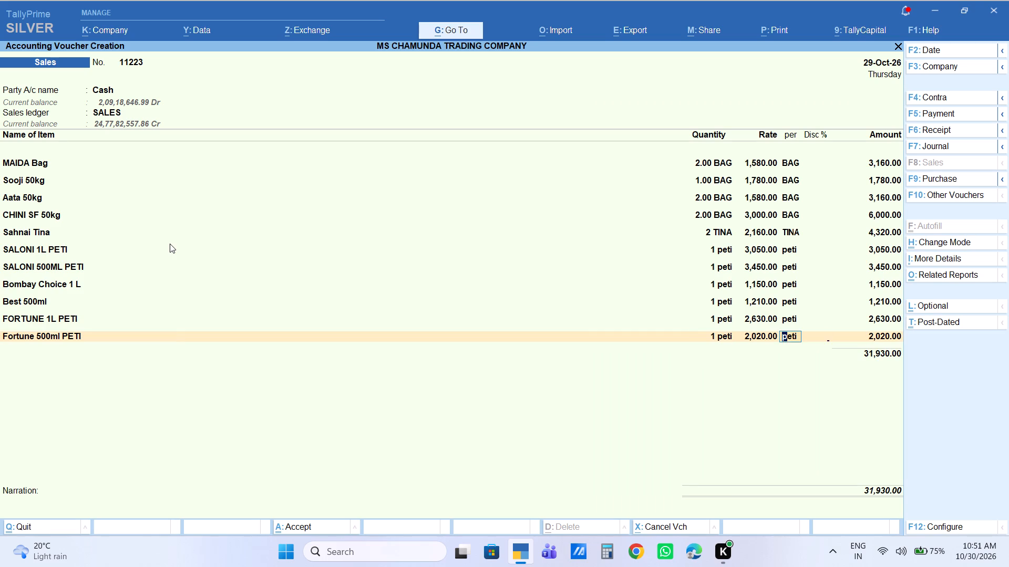
pyautogui.press('Return')
pyautogui.press('Return')
pyautogui.press('BackSpace')
pyautogui.write('2030')
pyautogui.press('Return')
# Add Sanvi 1L Peti with a quantity of 1 peti, keeping its default rate and amount.
pyautogui.write('sanvi')
pyautogui.press('Down')
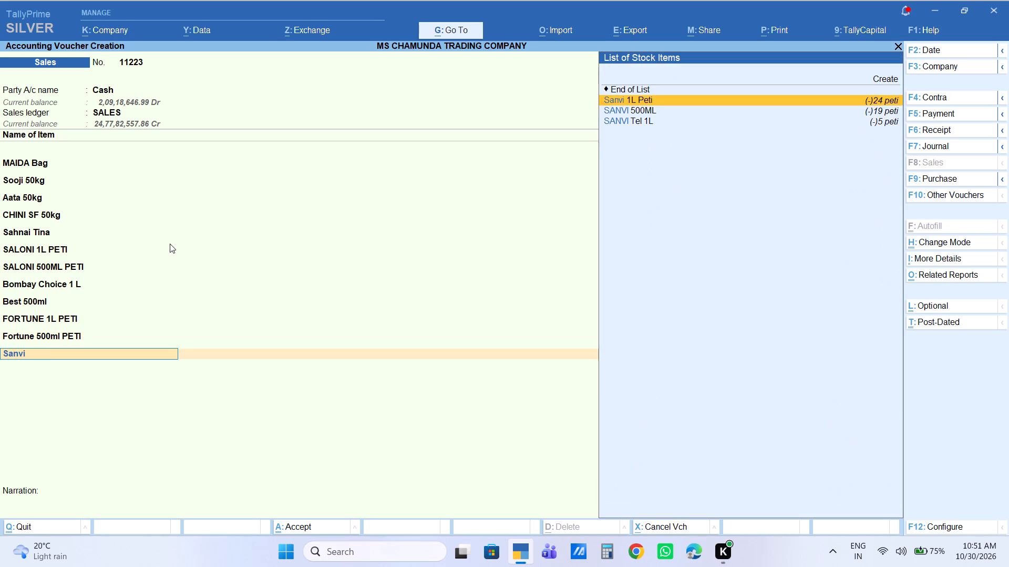
pyautogui.press('Down')
pyautogui.press('Down')
pyautogui.press('Up')
pyautogui.press('Up')
pyautogui.press('Return')
pyautogui.press('1')
pyautogui.press('Return')
pyautogui.press('Return')
pyautogui.press('Return')
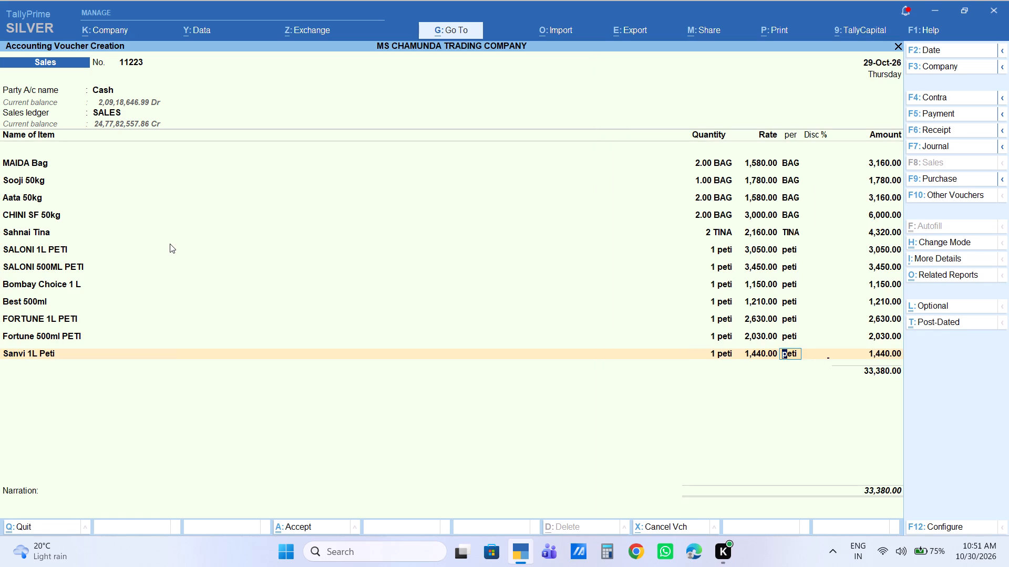
pyautogui.press('Return')
pyautogui.press('Return')
# Add SANVI 500ML with a quantity of 1 peti, keeping its default rate and amount.
pyautogui.write('sanvi50')
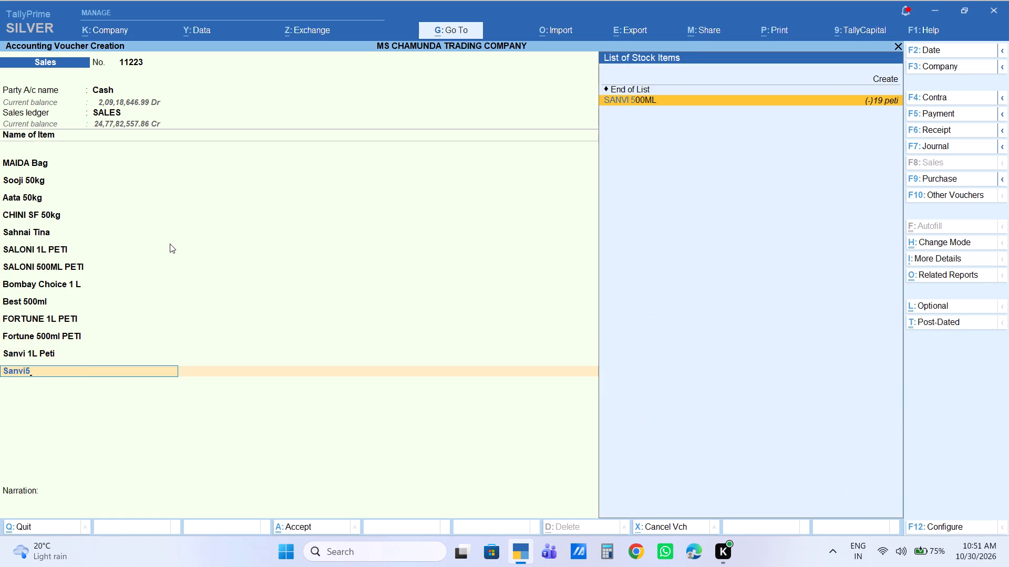
pyautogui.press('Return')
pyautogui.press('1')
pyautogui.press('Return')
pyautogui.press('Return')
pyautogui.press('Return')
pyautogui.press('Return')
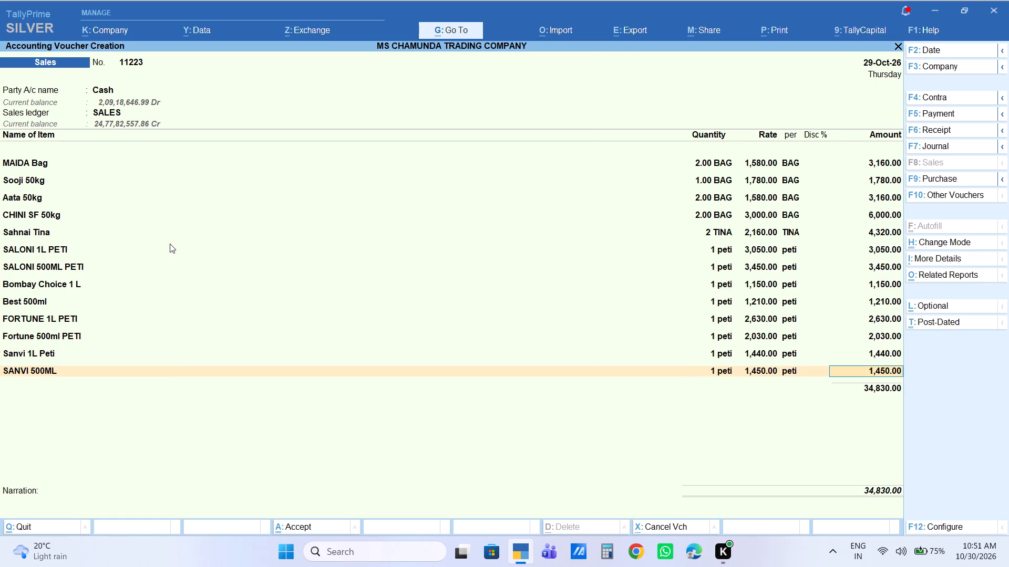
pyautogui.press('Return')
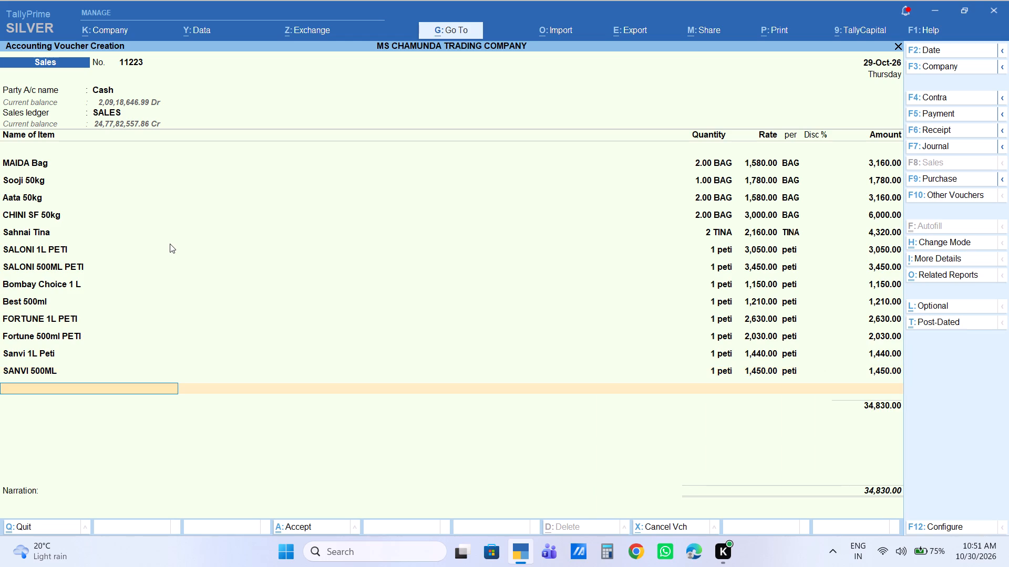
# End the item list and add the Labour Charge ledger with an amount of 50.
pyautogui.press('Return')
pyautogui.write('la')
pyautogui.press('Return')
pyautogui.press('Return')
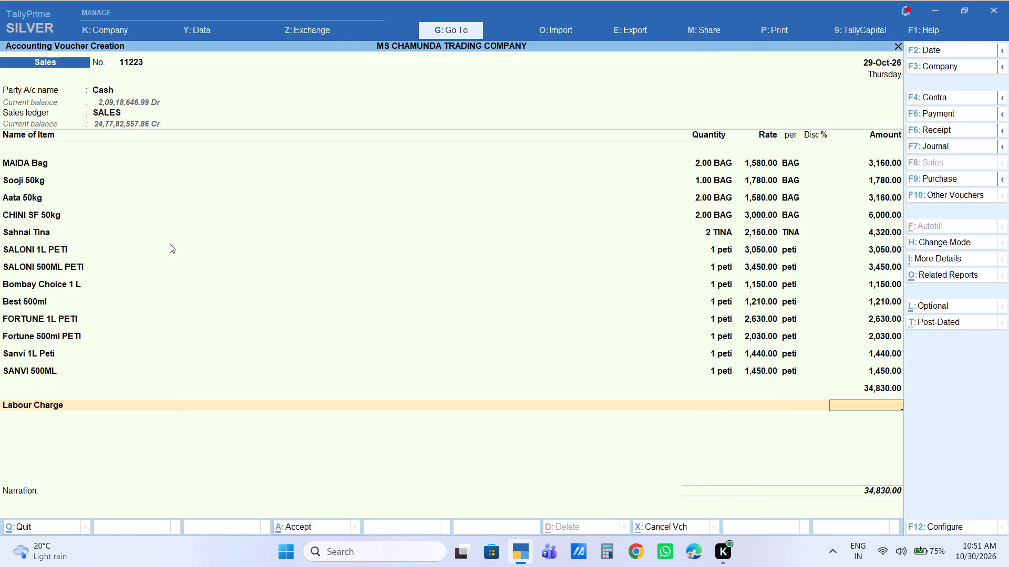
pyautogui.write('50')
pyautogui.press('Return')
# Return to the item list and add Dhaniya Powder Loose below SANVI 500ML with a quantity of 25 KG and an amount of 1000.
pyautogui.press('BackSpace')
pyautogui.press('BackSpace')
pyautogui.press('BackSpace')
pyautogui.press('BackSpace')
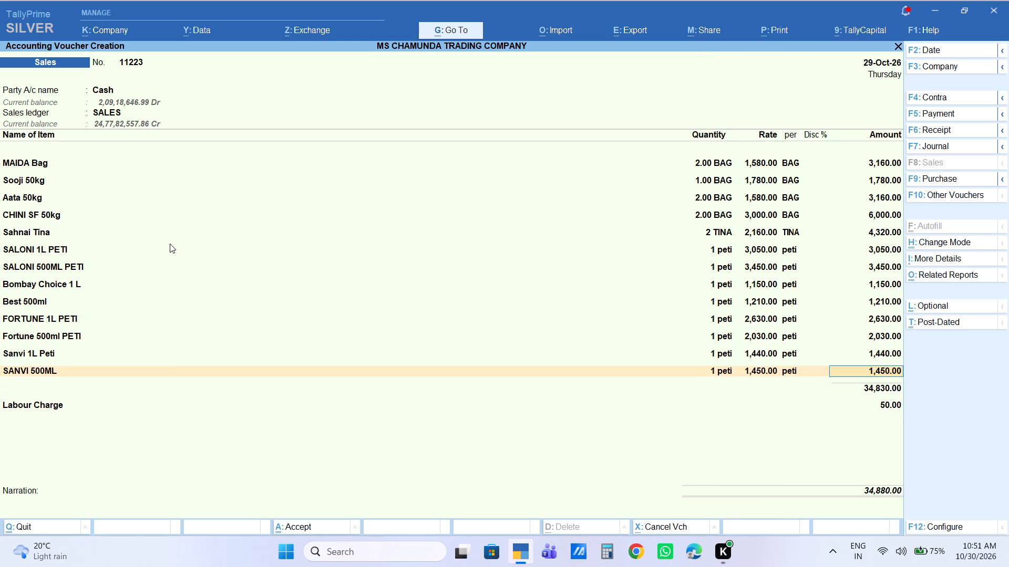
pyautogui.press('Return')
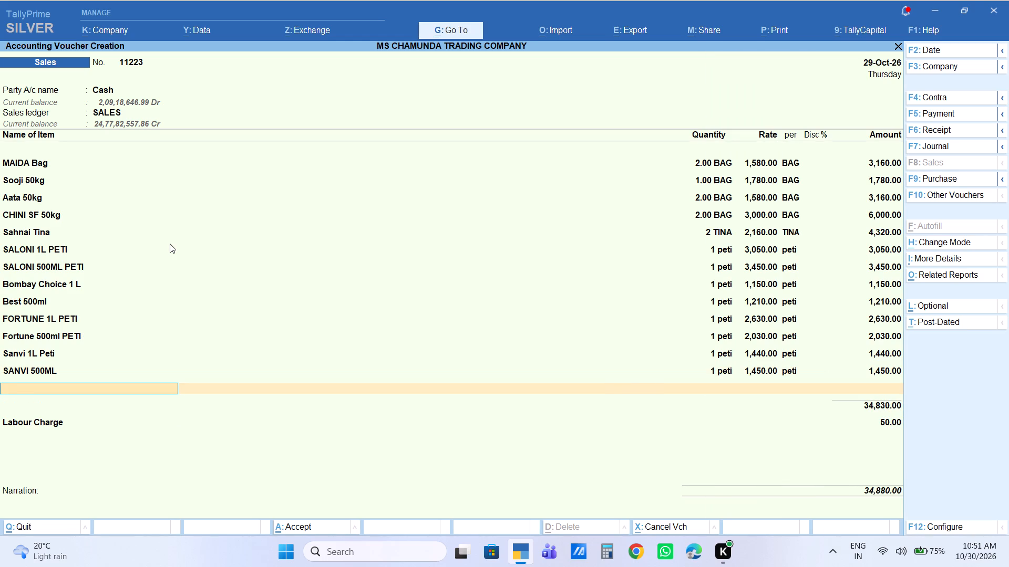
pyautogui.write('dhaniy')
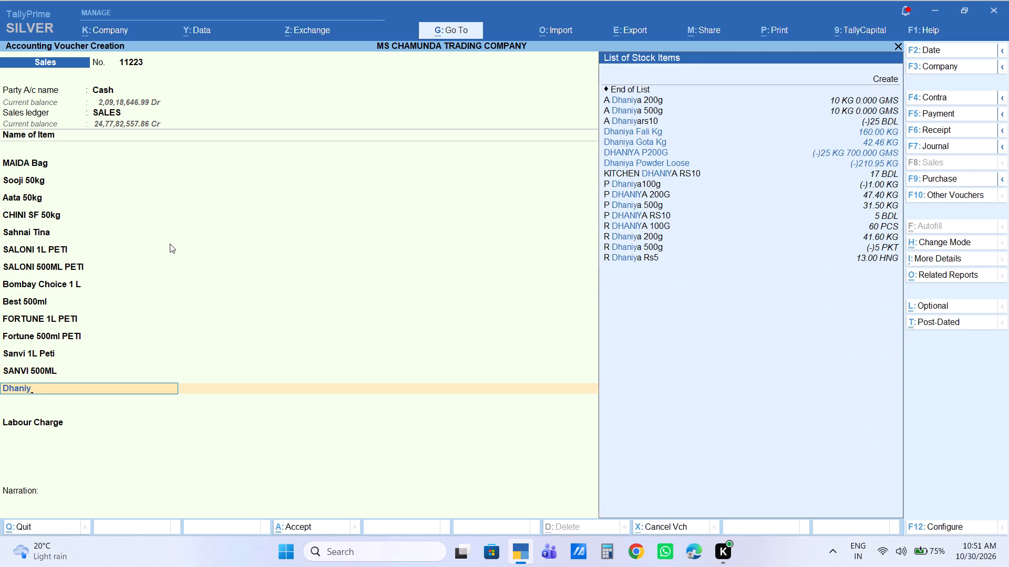
pyautogui.press('Down')
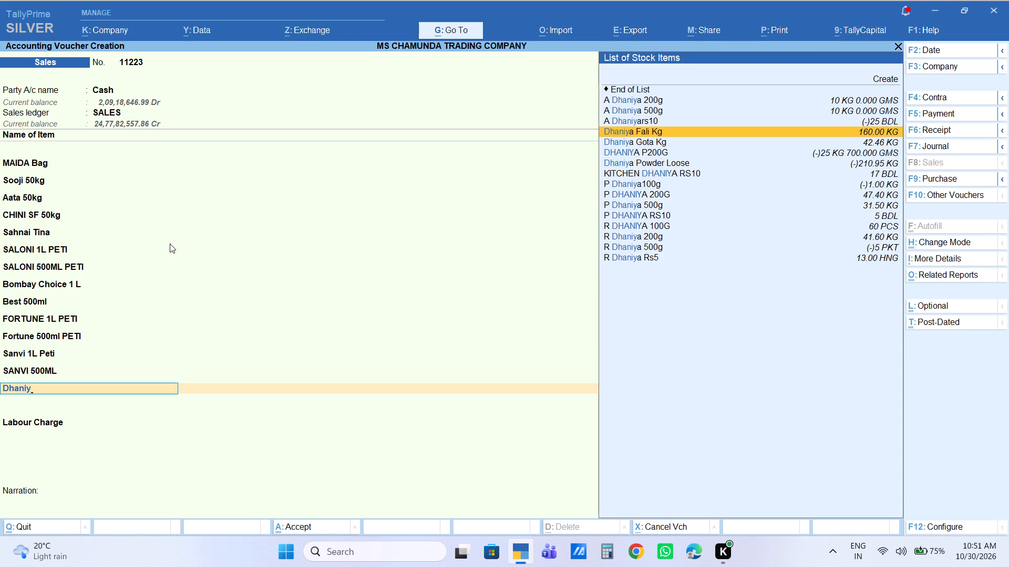
pyautogui.press('Down')
pyautogui.press('Down')
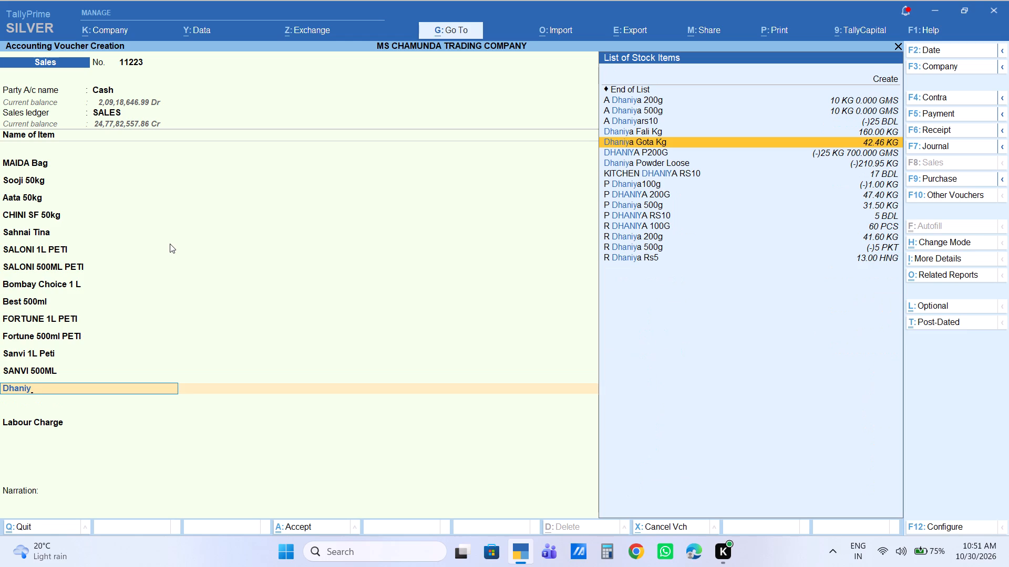
pyautogui.press('Down')
pyautogui.press('Return')
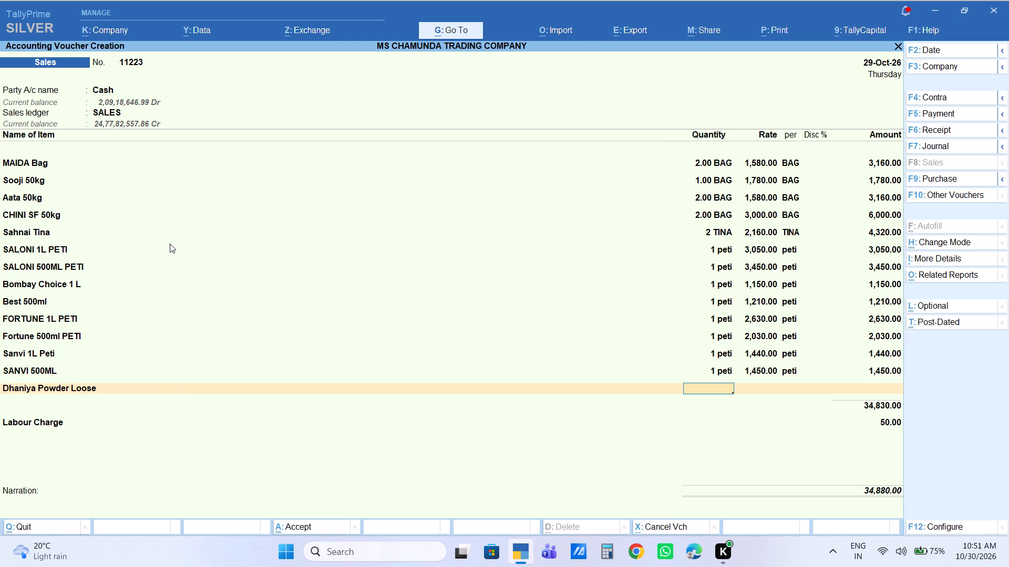
pyautogui.write('25')
pyautogui.press('Return')
pyautogui.press('Return')
pyautogui.press('Return')
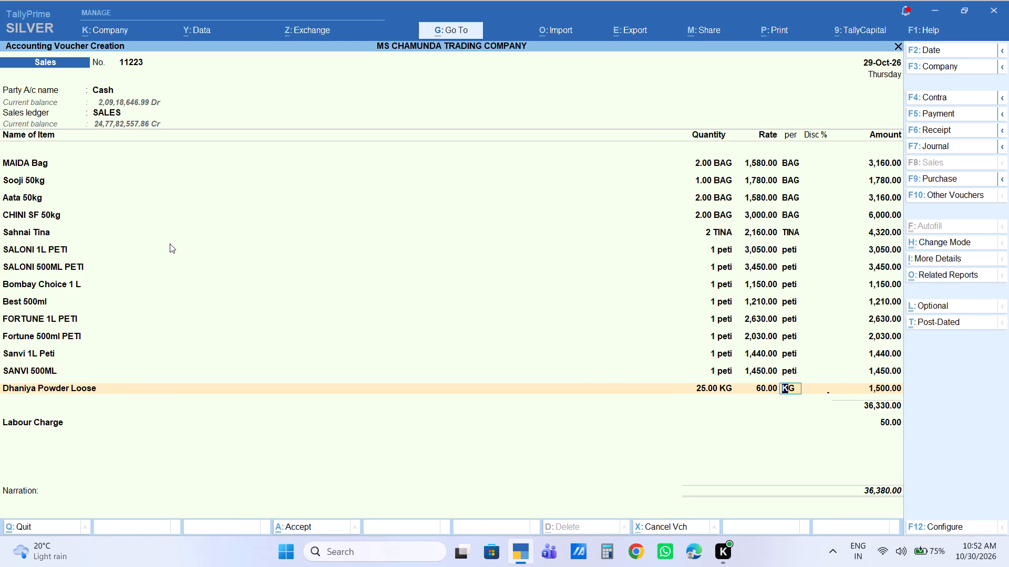
pyautogui.press('Return')
pyautogui.write('1000')
pyautogui.press('Return')
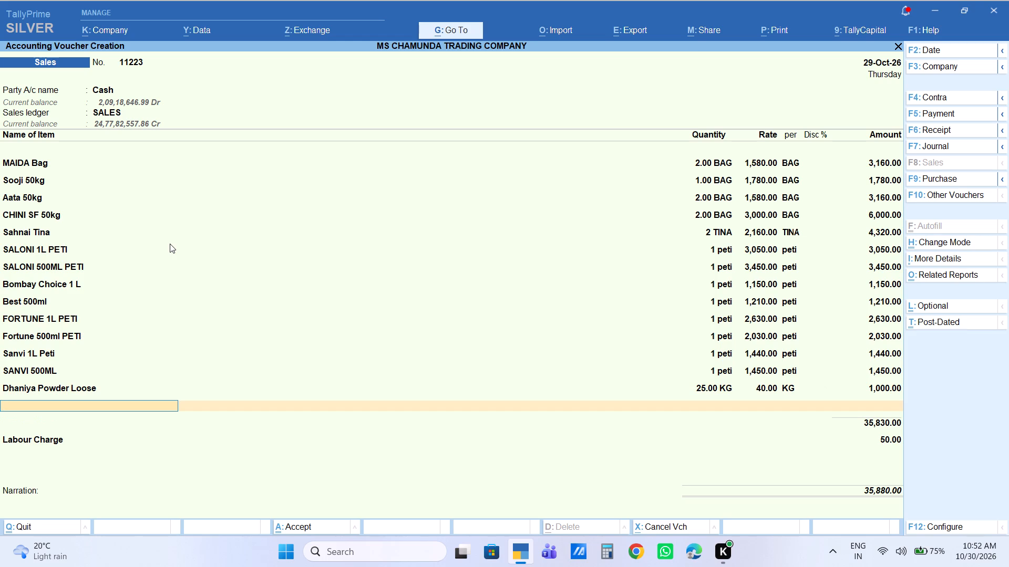